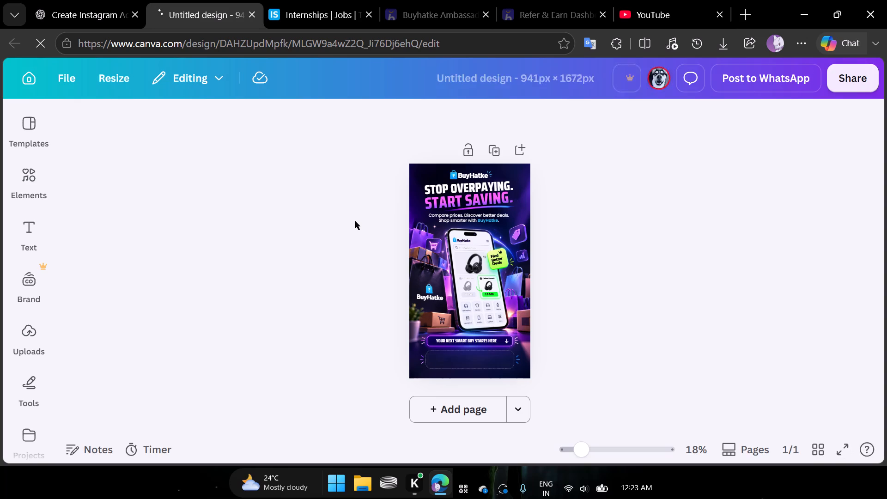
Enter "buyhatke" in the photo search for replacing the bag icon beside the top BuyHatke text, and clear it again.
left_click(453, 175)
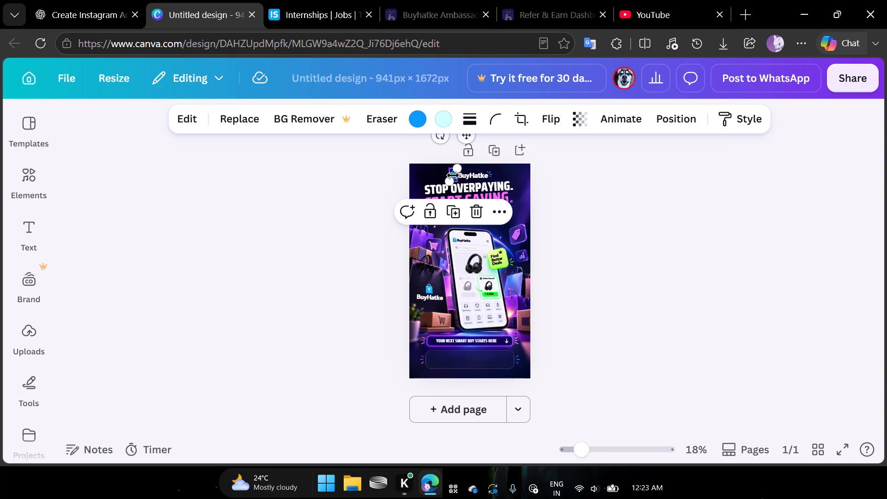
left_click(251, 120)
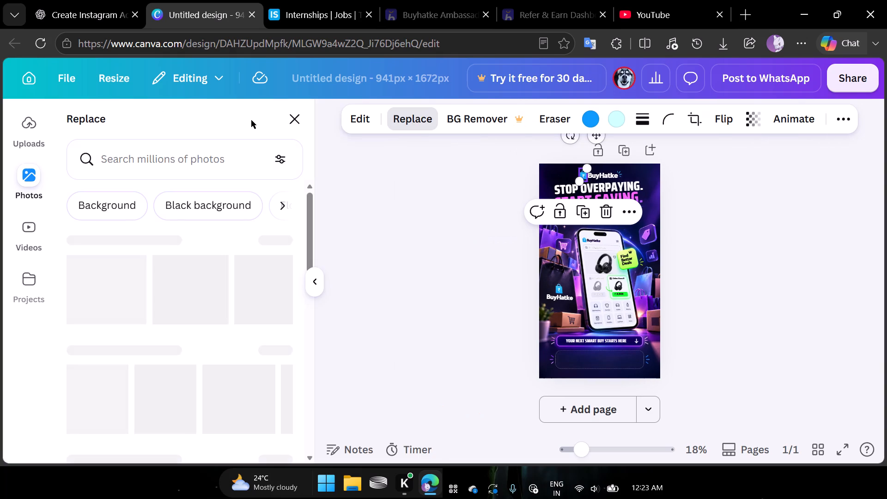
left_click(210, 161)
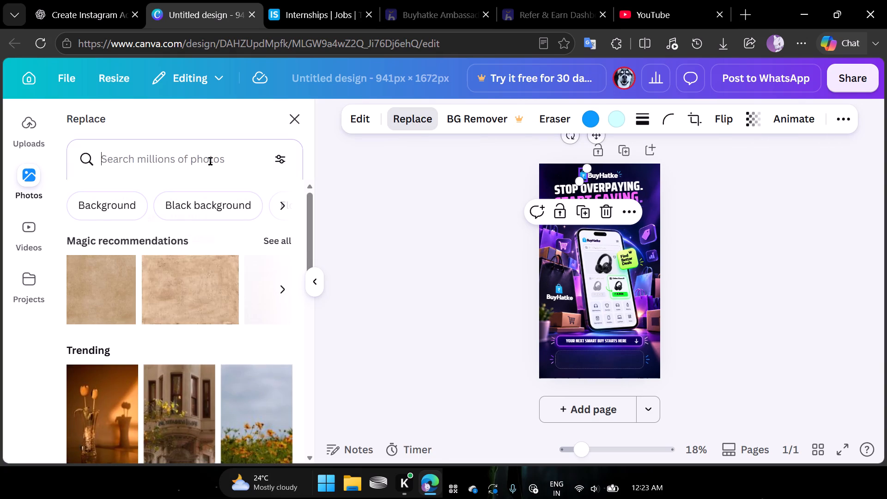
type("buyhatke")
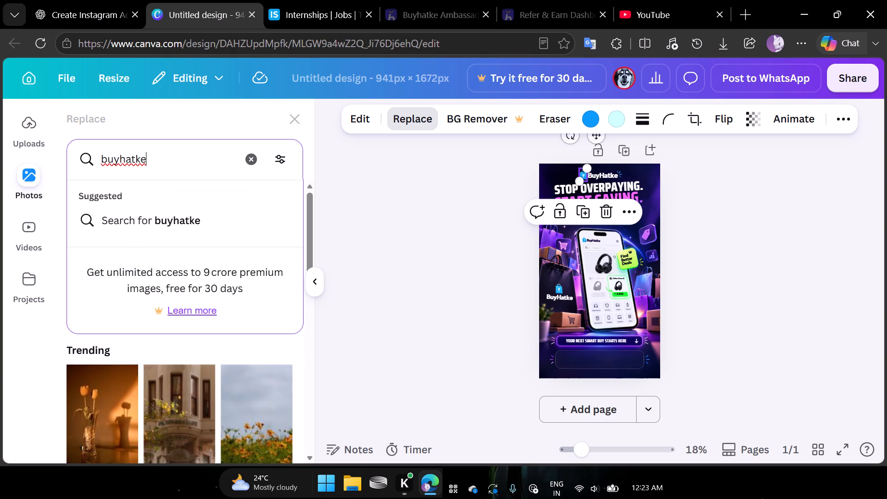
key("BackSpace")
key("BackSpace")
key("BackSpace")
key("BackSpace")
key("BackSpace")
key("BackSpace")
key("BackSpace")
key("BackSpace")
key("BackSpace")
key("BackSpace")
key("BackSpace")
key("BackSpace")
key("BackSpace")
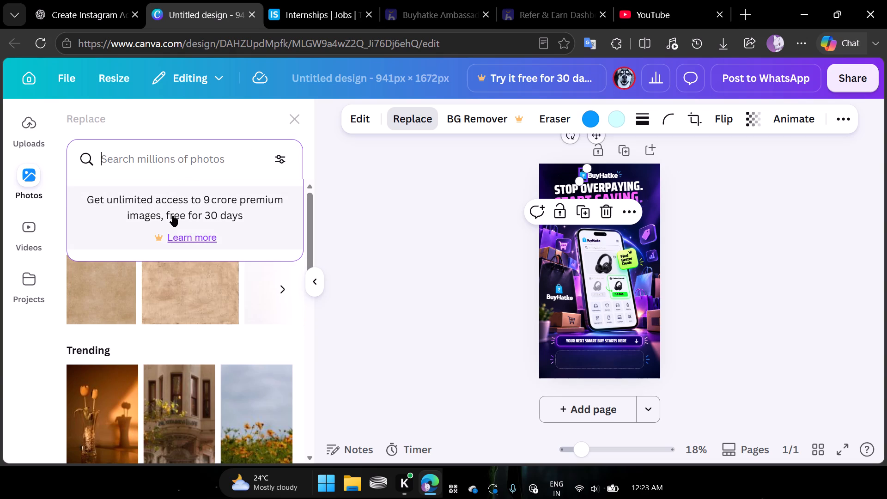
Look through the upload options for a replacement logo image, and dismiss the file chooser.
left_click(33, 180)
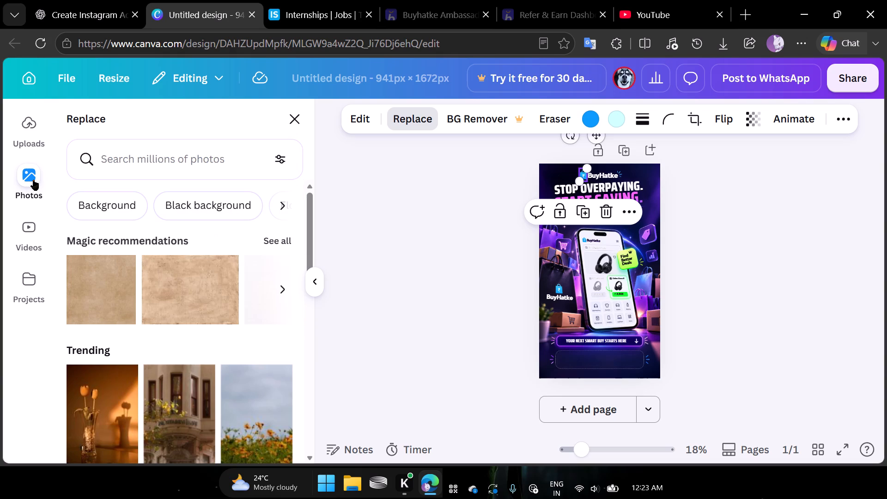
left_click(23, 136)
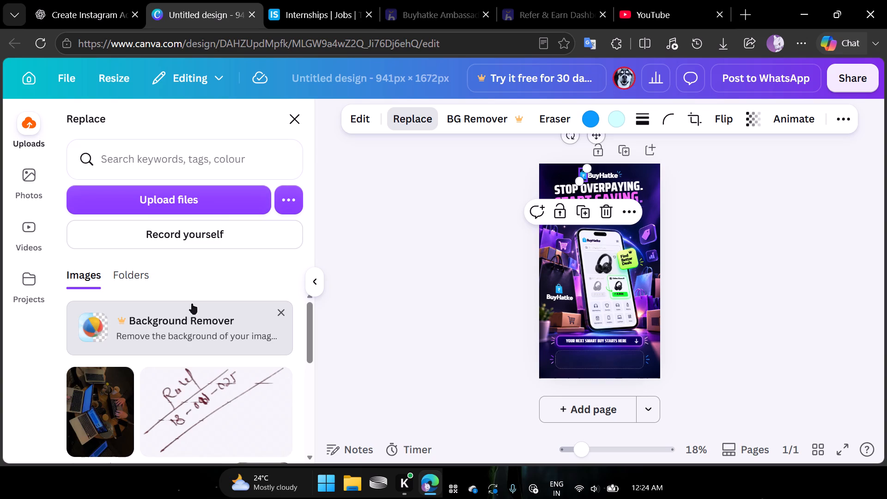
scroll(191, 306, "right", 1)
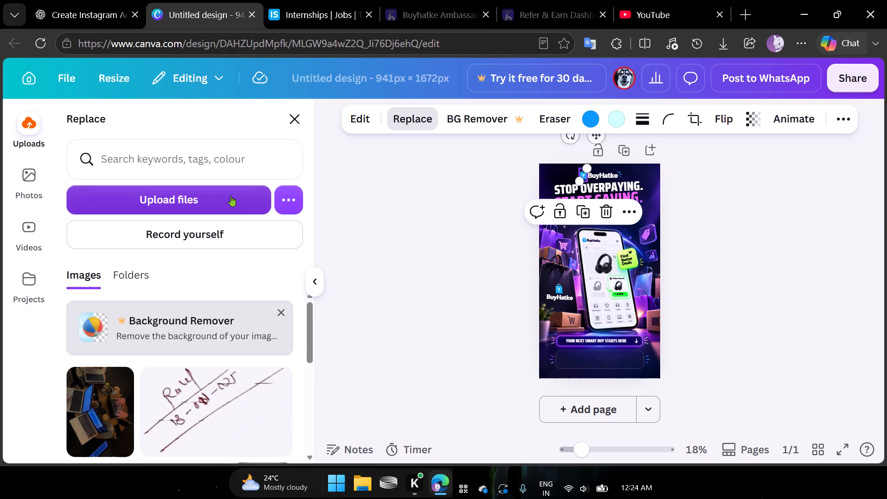
left_click(284, 198)
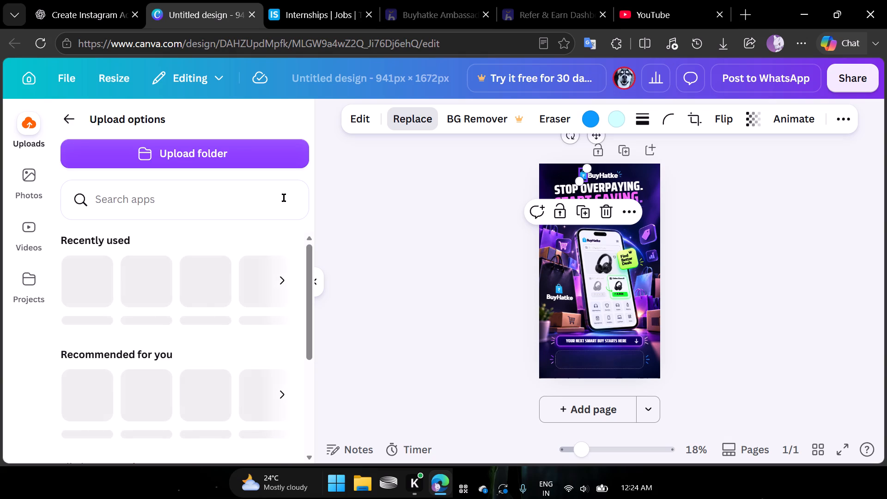
left_click(28, 135)
left_click(62, 115)
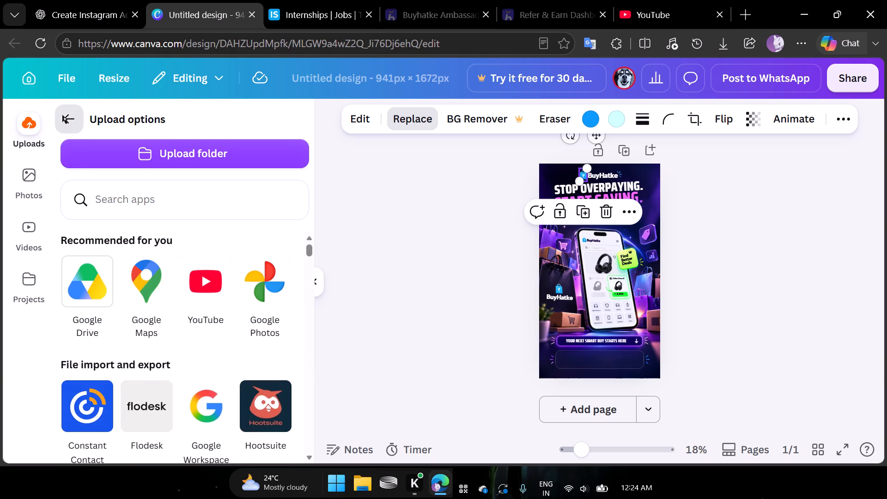
left_click(164, 194)
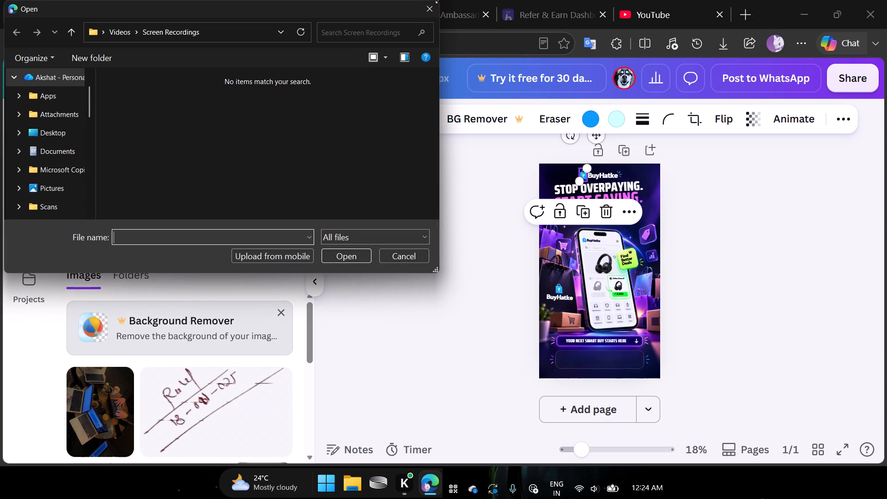
left_click(430, 8)
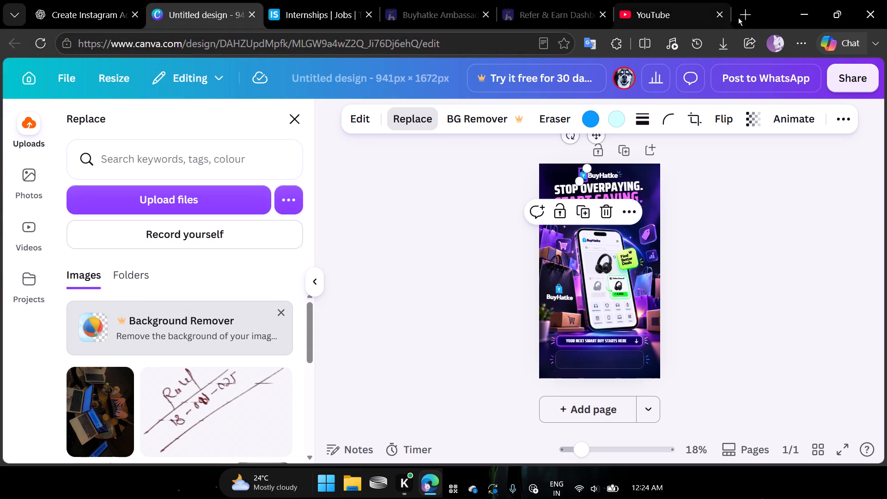
Search the web for "buyhatke logo" in a new browser tab.
left_click(741, 17)
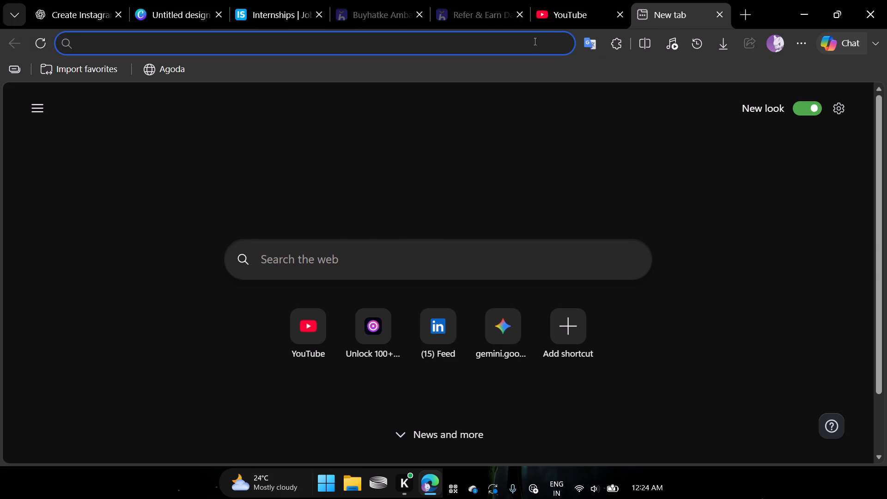
left_click(535, 44)
type("buyhatke")
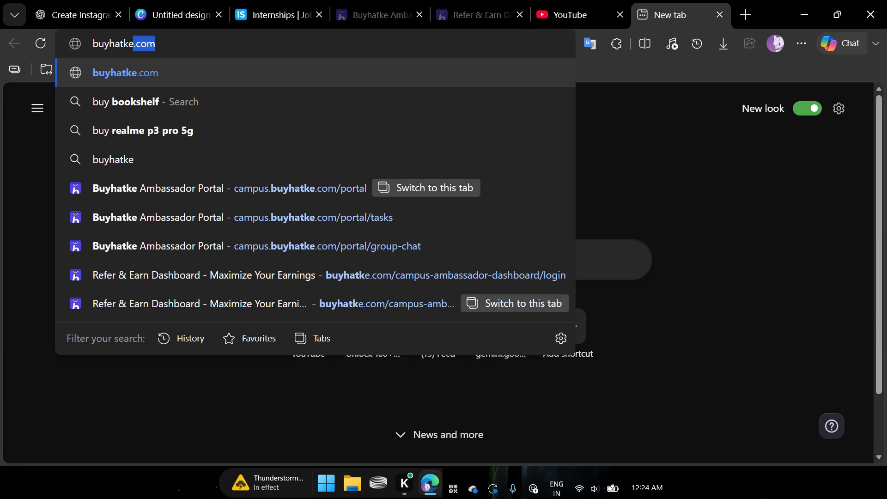
key("space")
type("lo")
type("go")
key("Return")
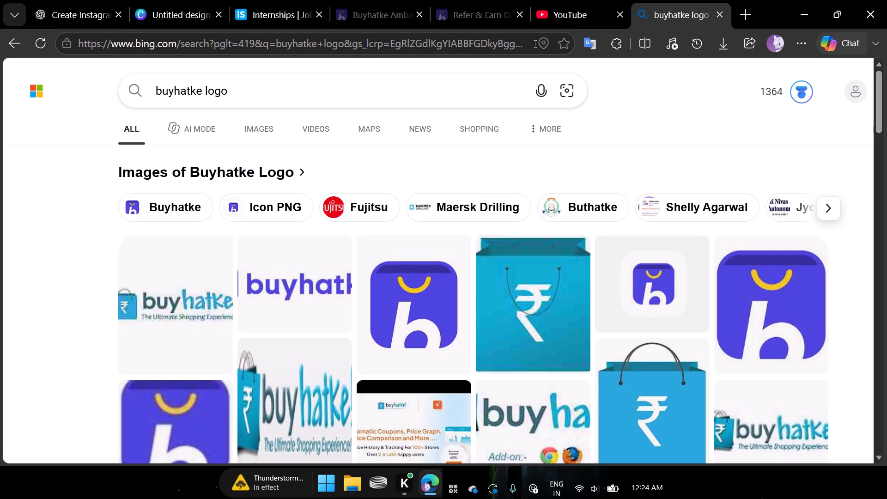
Save the Google Play version of the purple bag logo to the Downloads folder as "BuyHatke".
left_click(757, 310)
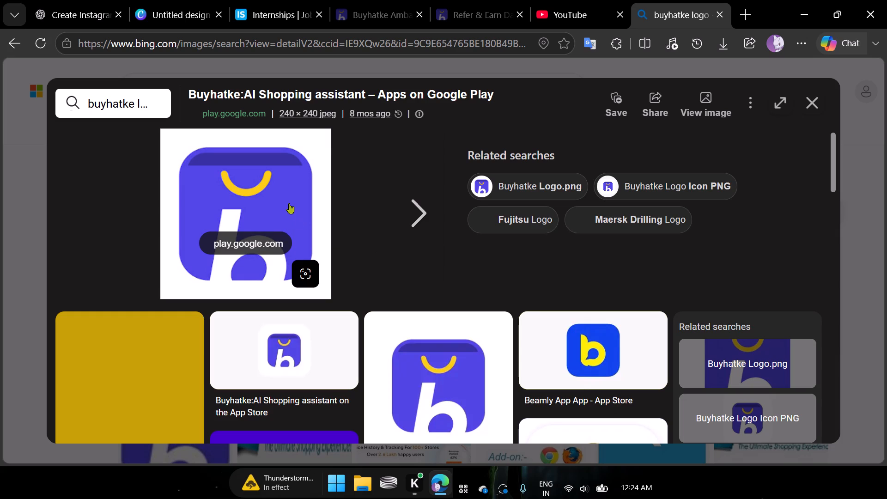
right_click(289, 203)
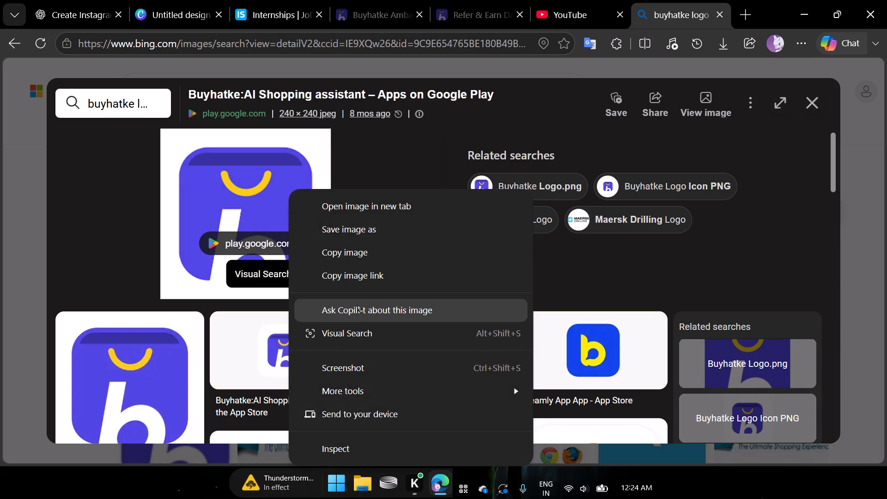
left_click(345, 233)
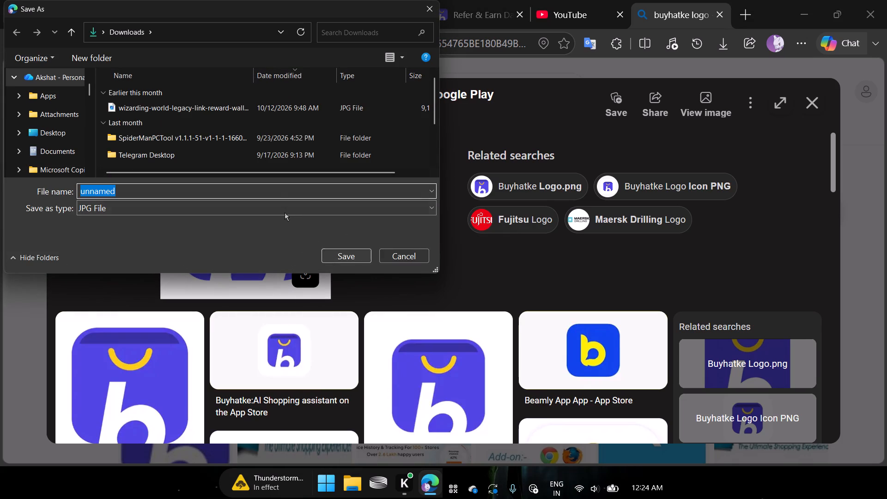
type("Buy")
type("Hatke")
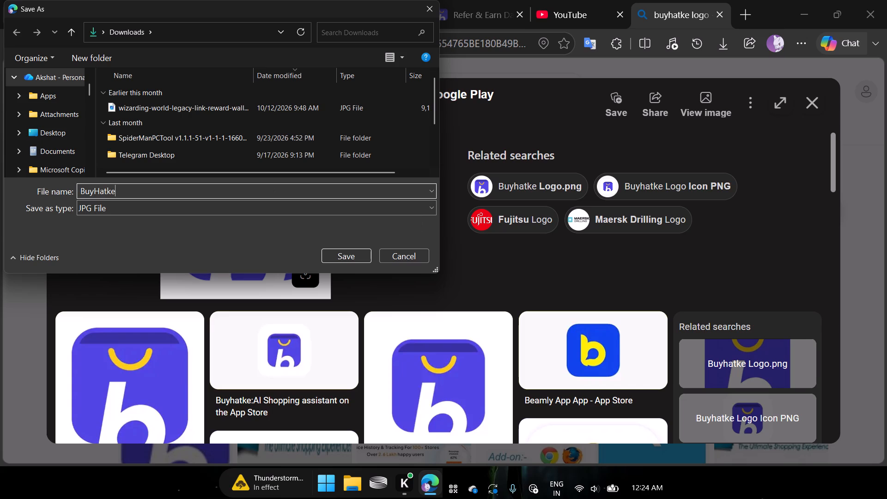
key("Return")
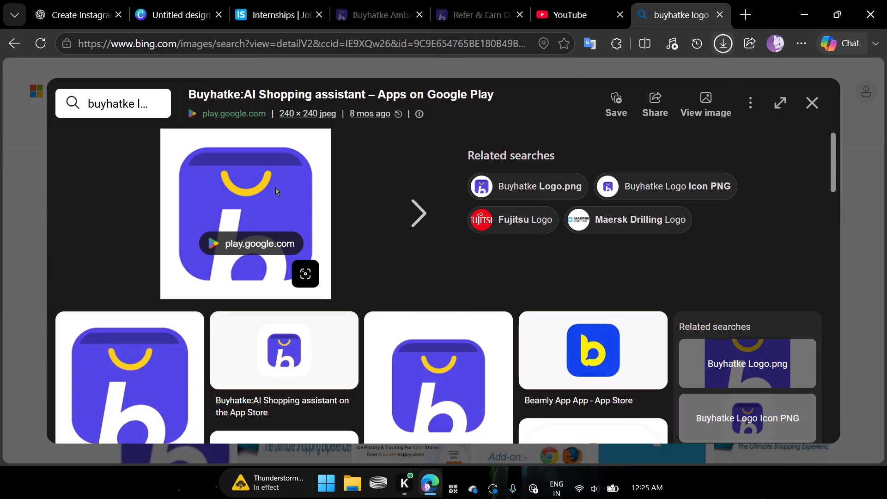
Return to the Canva design and upload the saved BuyHatke logo from the Downloads folder.
left_click(188, 17)
left_click(201, 195)
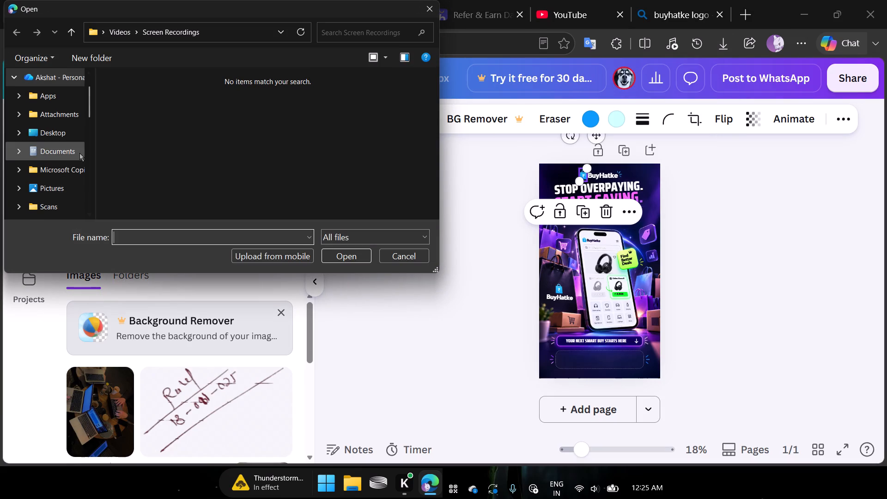
scroll(79, 153, "down", 1)
left_click(52, 171)
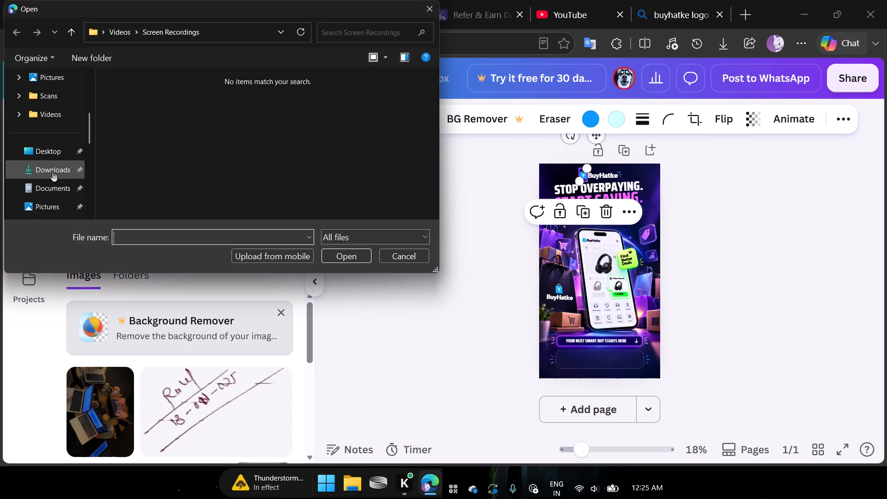
double_click(185, 110)
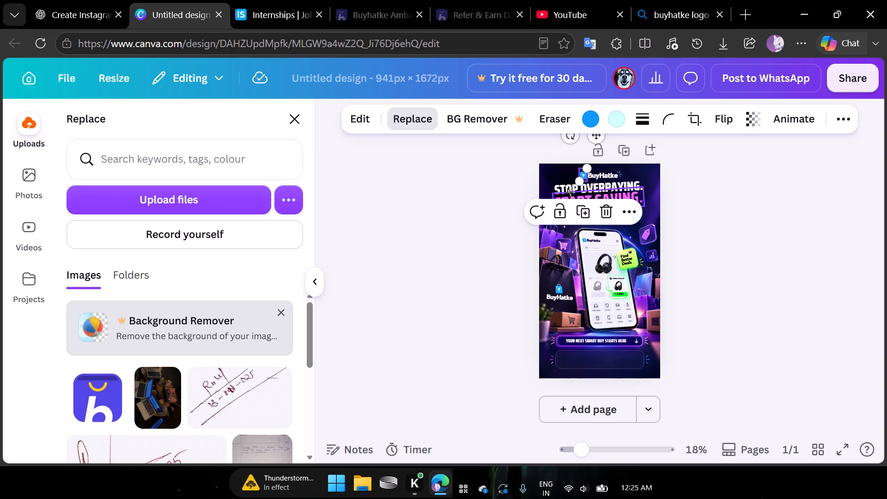
Reopen the replacement options for the bag icon and upload the BuyHatke logo image once more.
left_click(496, 200)
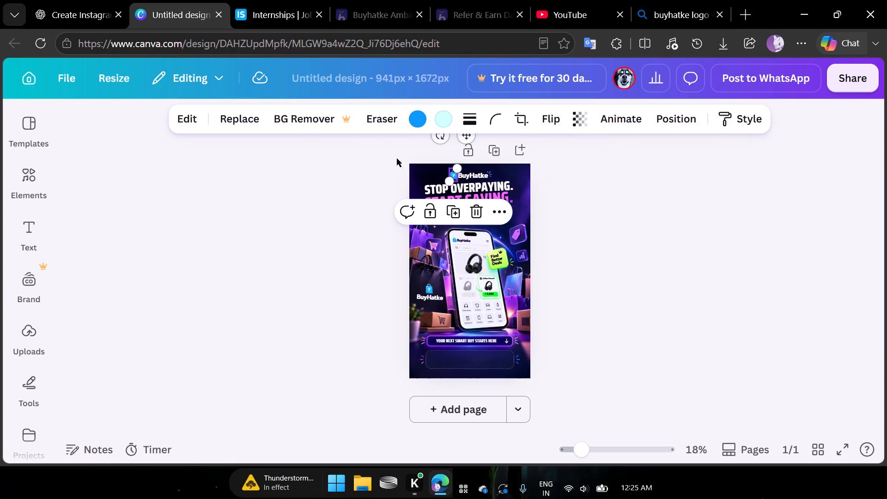
left_click(252, 119)
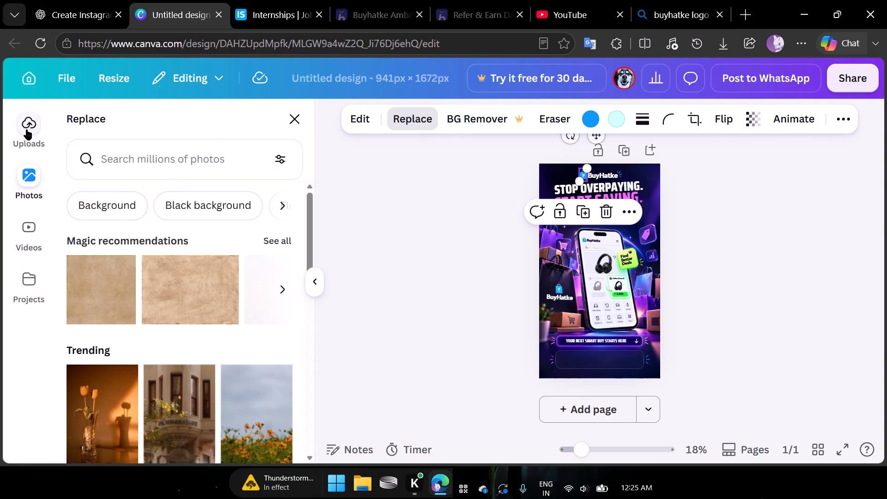
left_click(33, 172)
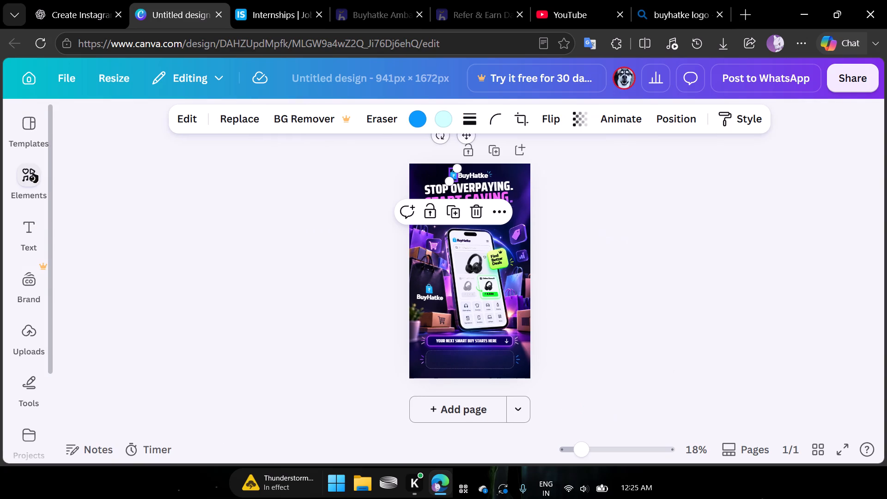
left_click(245, 114)
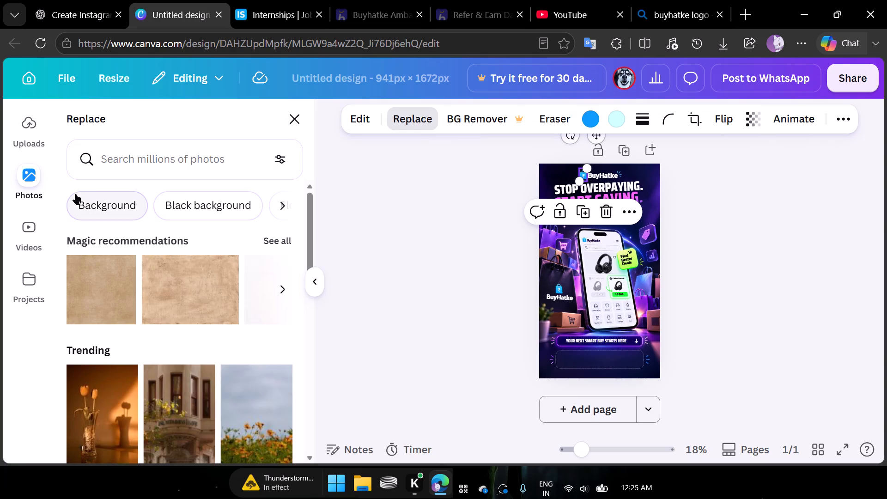
left_click(25, 134)
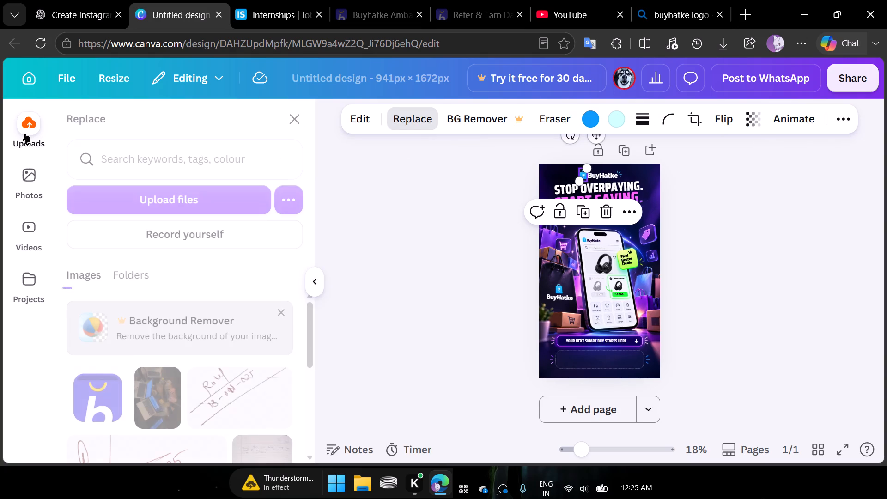
left_click(164, 200)
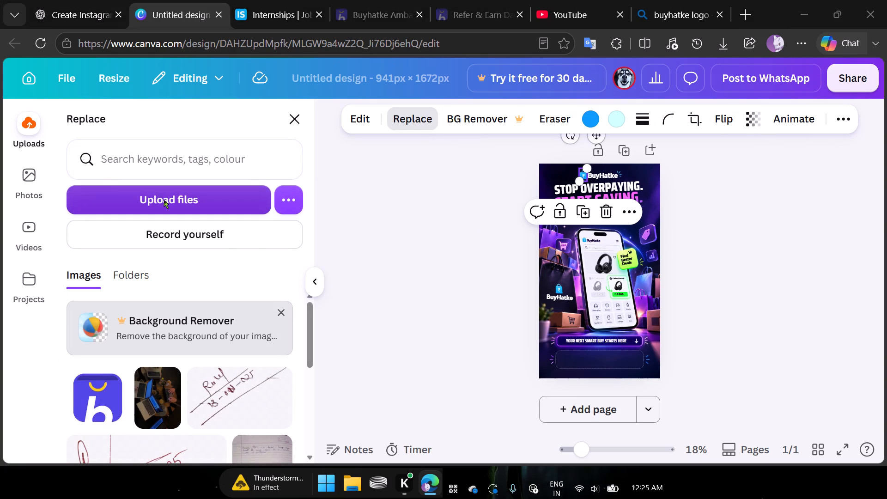
double_click(212, 102)
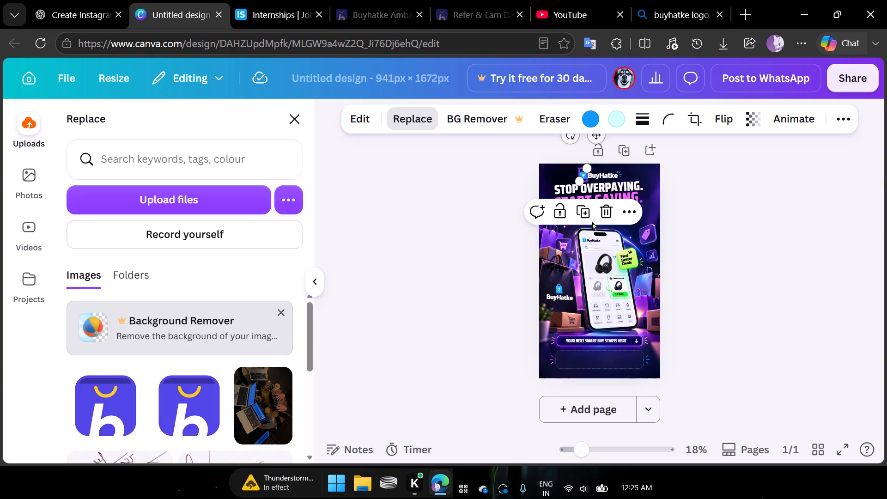
Delete the bag icon beside the BuyHatke text at the top of the ad.
left_click(608, 213)
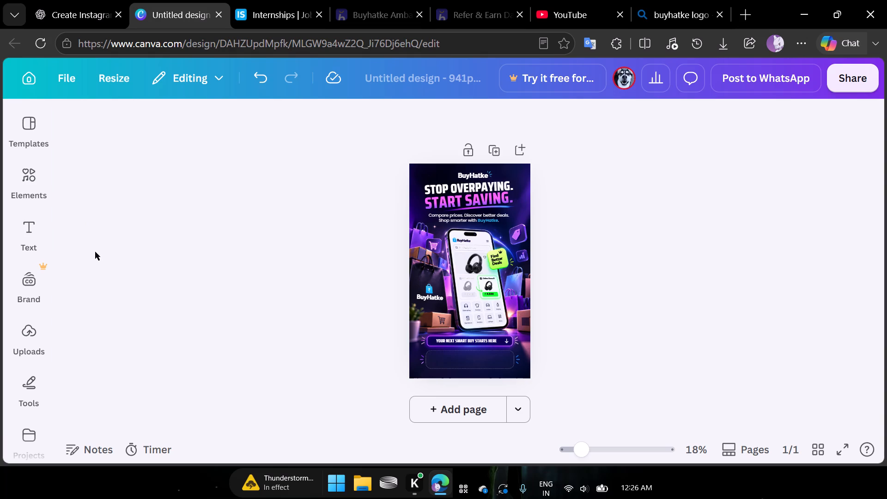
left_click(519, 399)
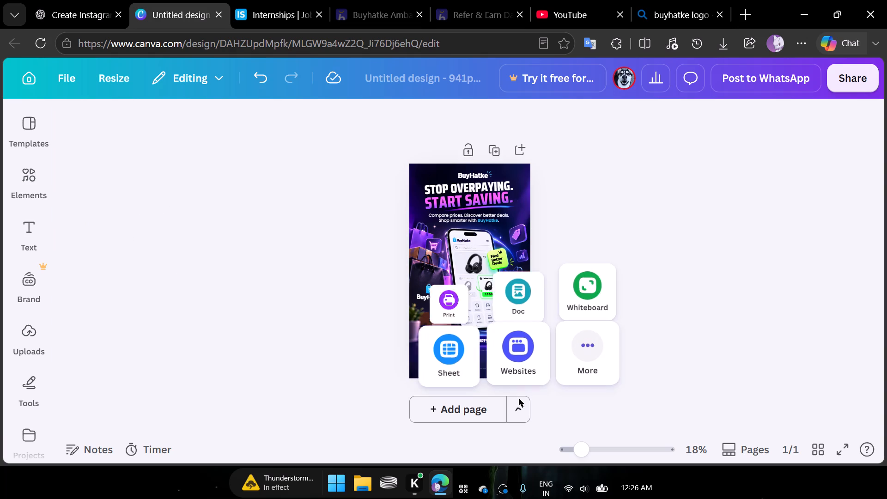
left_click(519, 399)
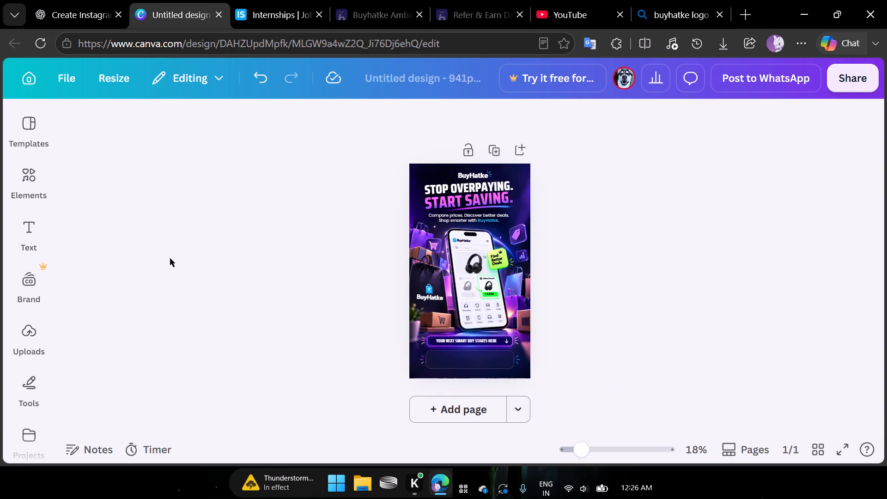
Browse the Elements categories and the stock Photos collection for something to use in the ad.
scroll(23, 274, "down", 5)
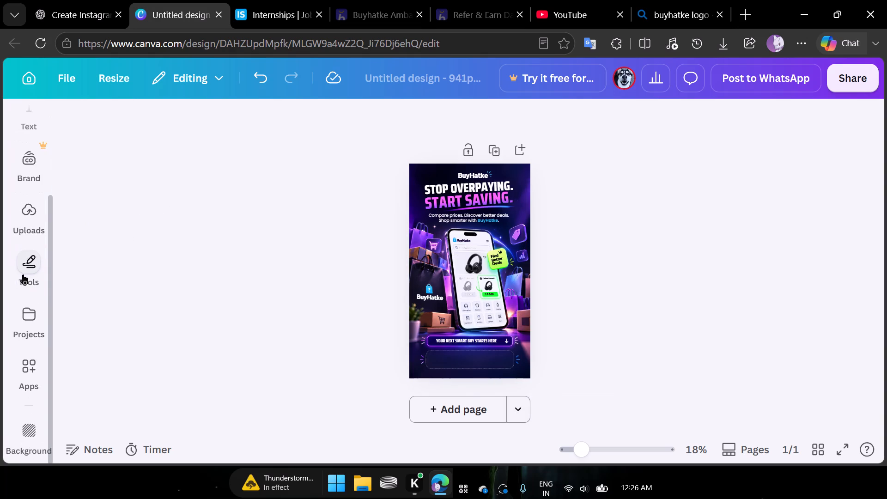
scroll(23, 274, "up", 8)
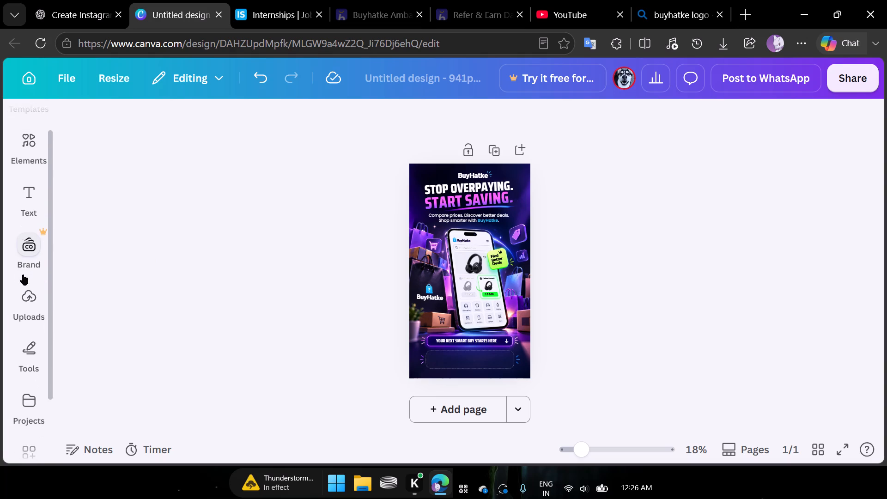
scroll(23, 274, "up", 1)
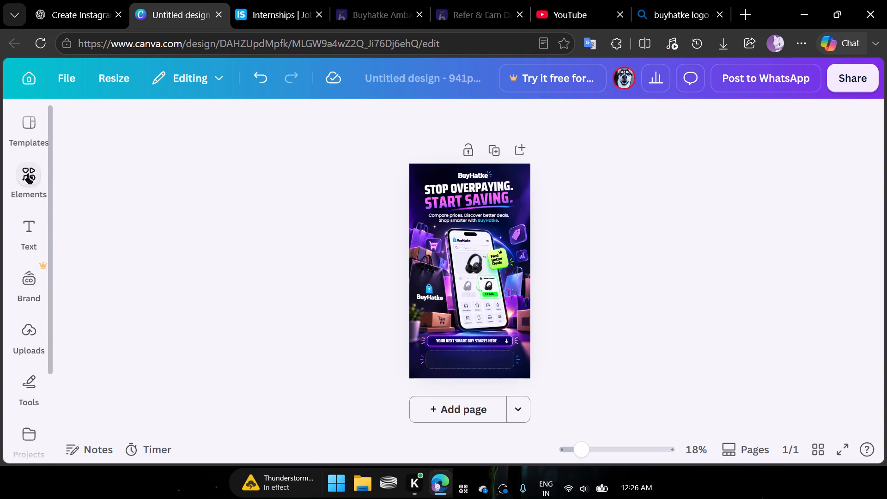
left_click(29, 174)
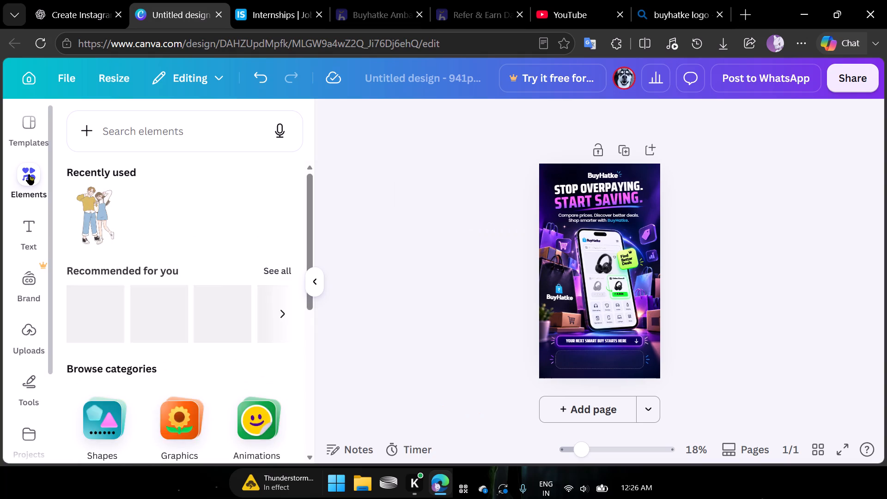
left_click(29, 174)
left_click(29, 174)
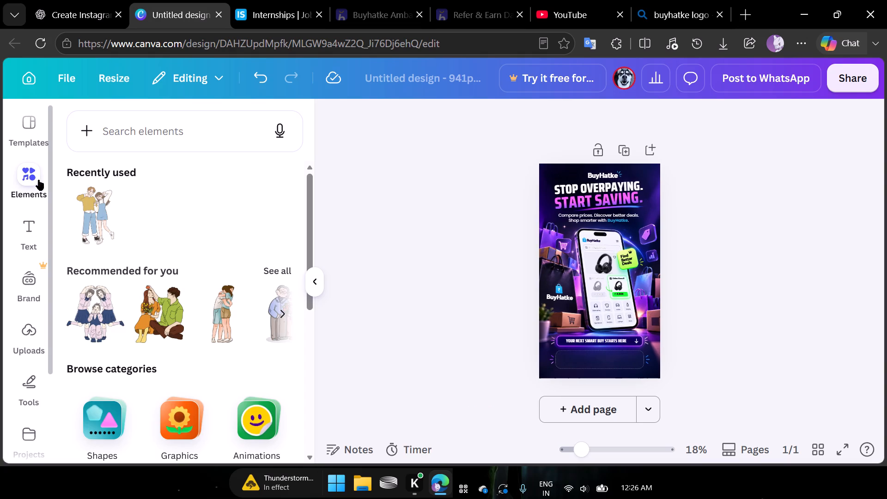
scroll(164, 370, "down", 4)
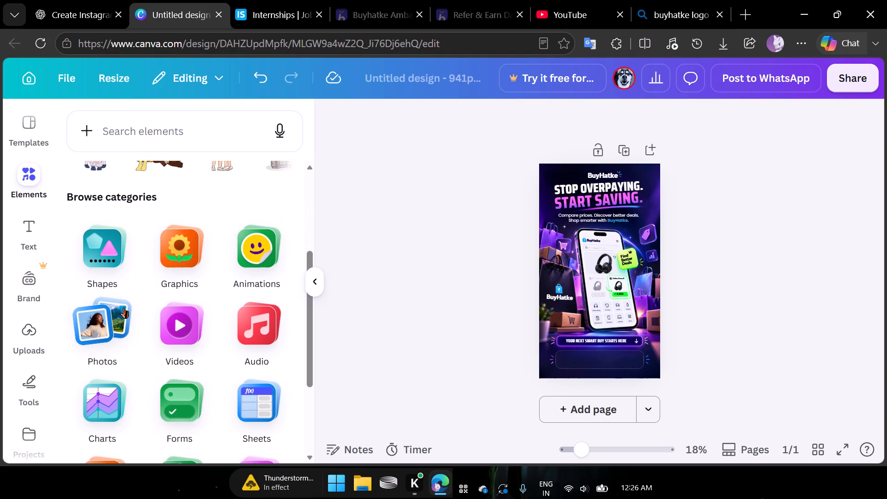
left_click(123, 308)
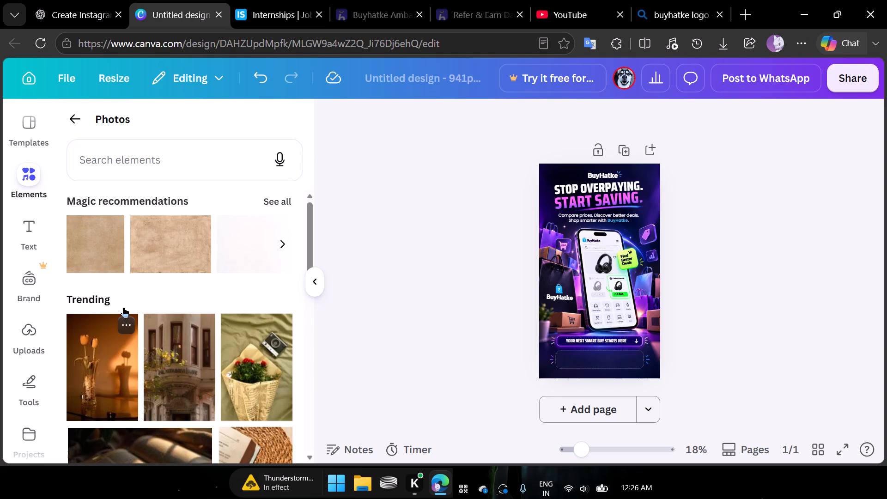
scroll(171, 297, "right", 1)
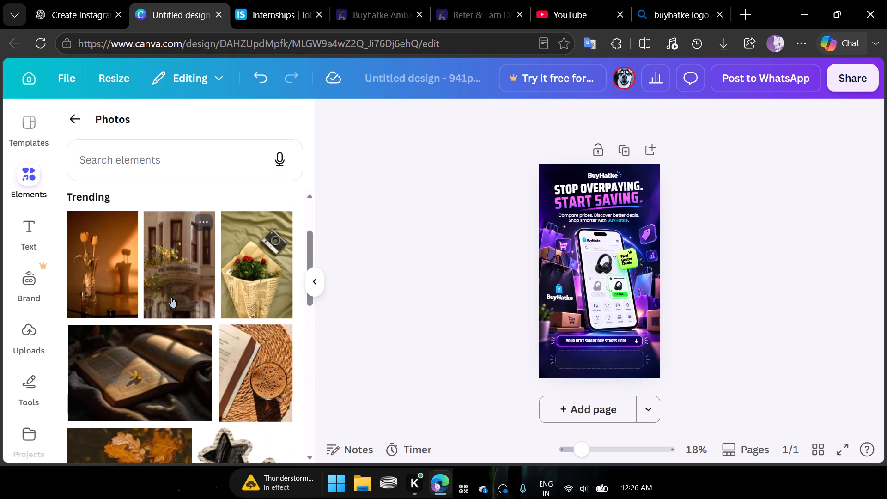
scroll(171, 297, "right", 2)
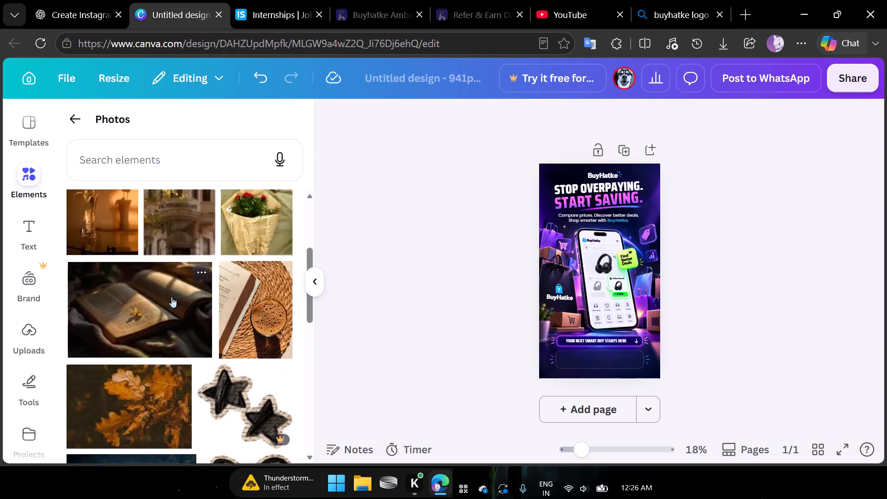
scroll(171, 297, "right", 1)
left_click(75, 122)
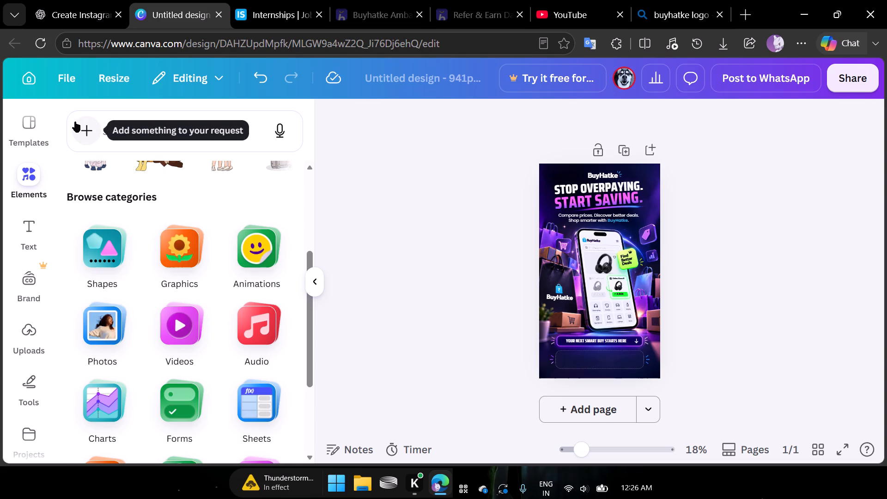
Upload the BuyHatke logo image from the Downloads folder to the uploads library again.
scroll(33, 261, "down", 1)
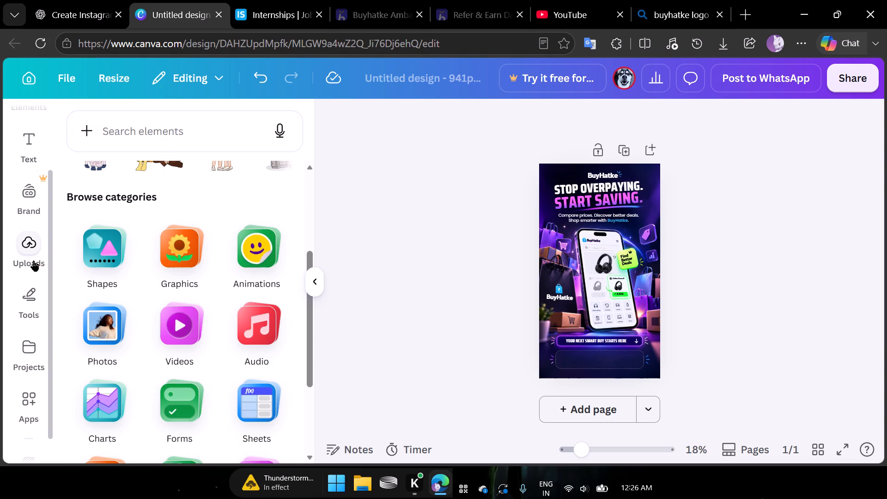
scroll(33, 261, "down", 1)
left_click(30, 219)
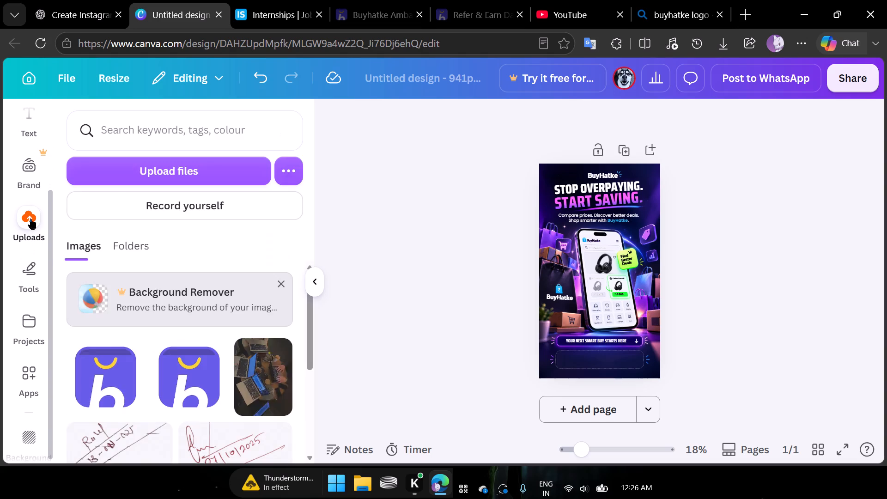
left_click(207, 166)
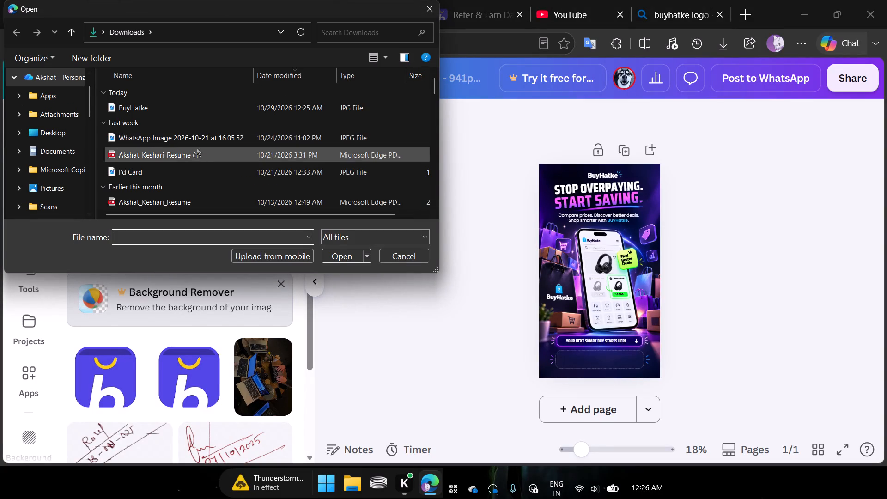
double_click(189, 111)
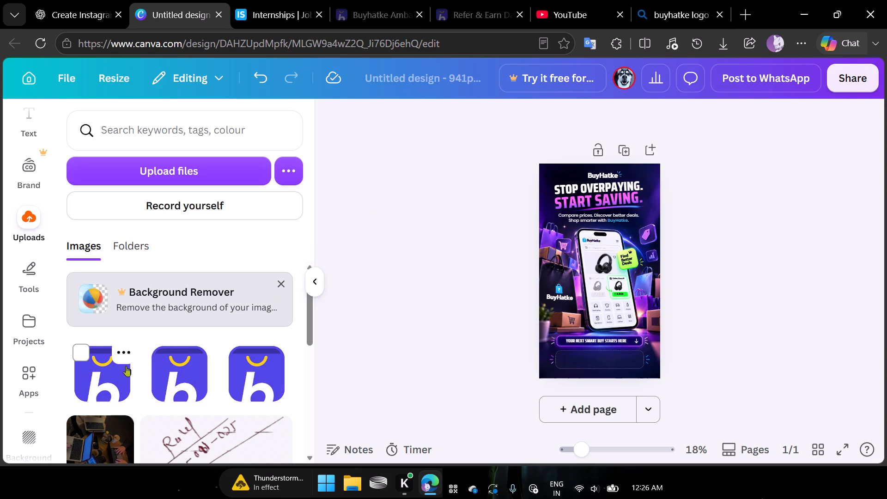
Move two duplicate BuyHatke.jpg logos from the uploads to the trash, keeping one copy, and return to the ad.
left_click(124, 355)
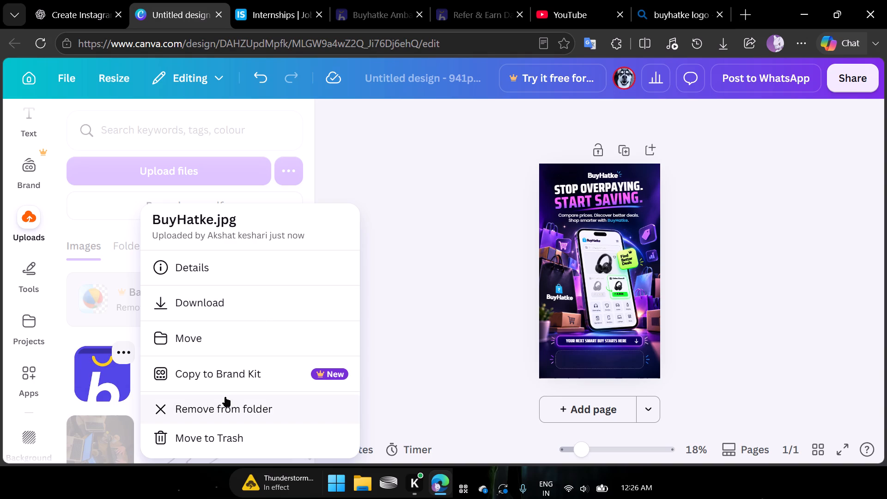
left_click(216, 436)
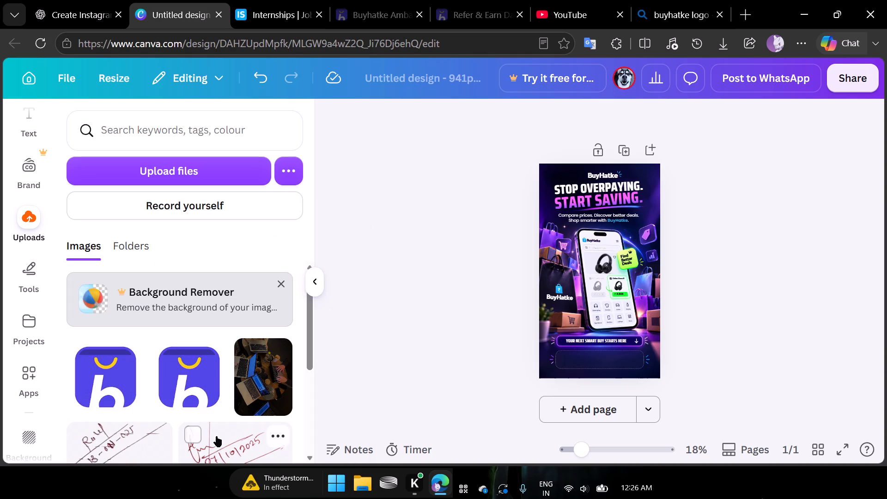
left_click(210, 354)
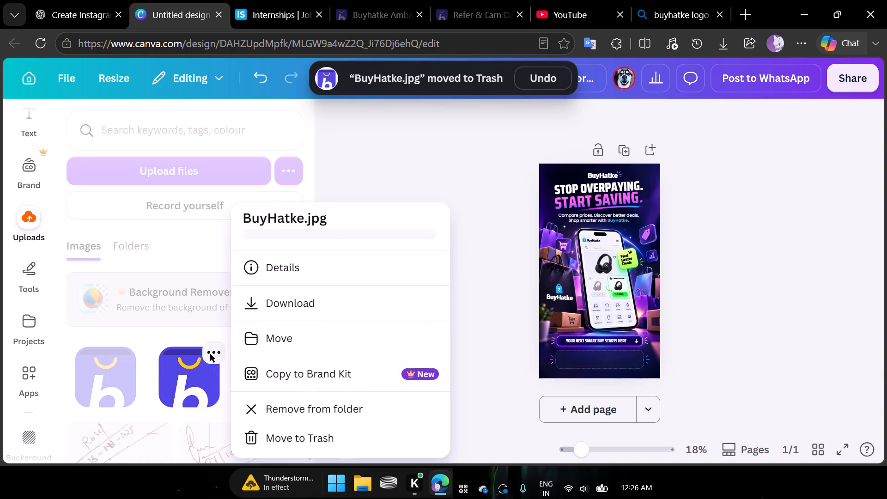
left_click(308, 450)
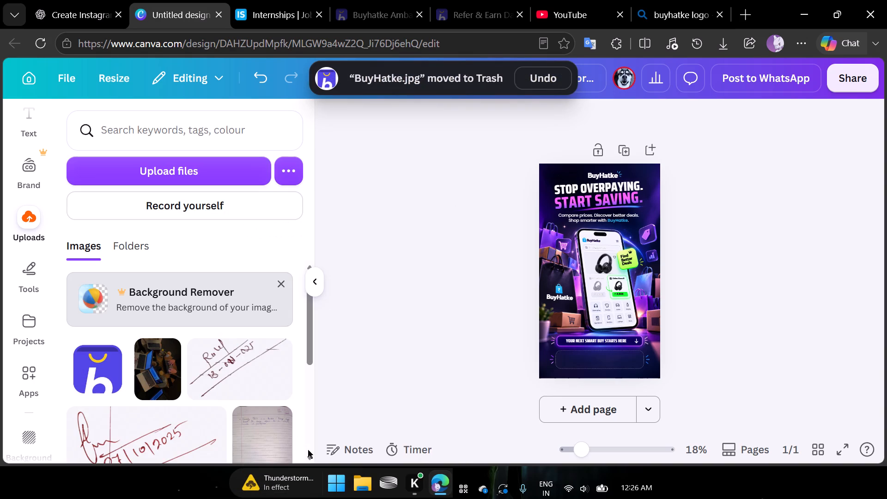
left_click(347, 324)
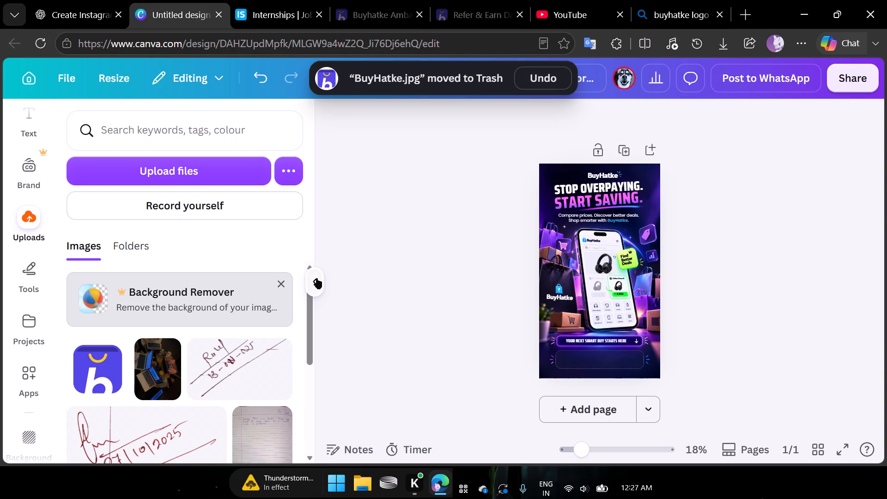
left_click(315, 280)
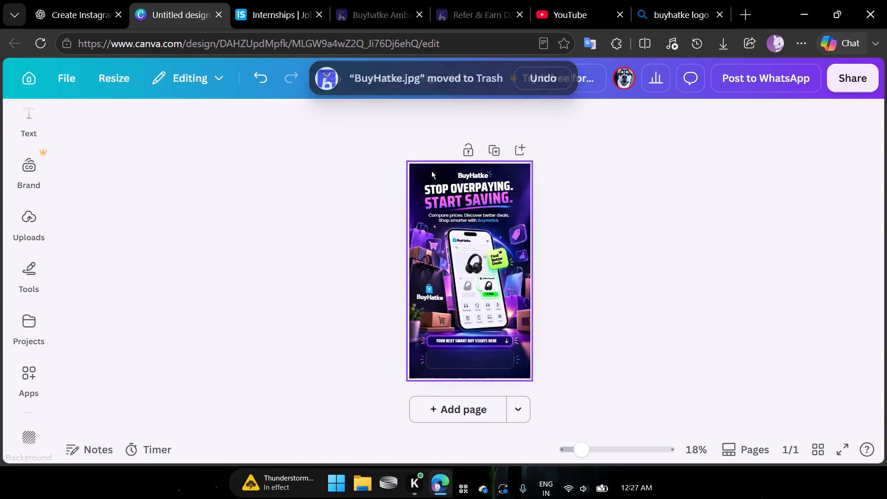
Undo the deletion of the bag icon beside the BuyHatke text at the top of the ad.
key("ctrl+z")
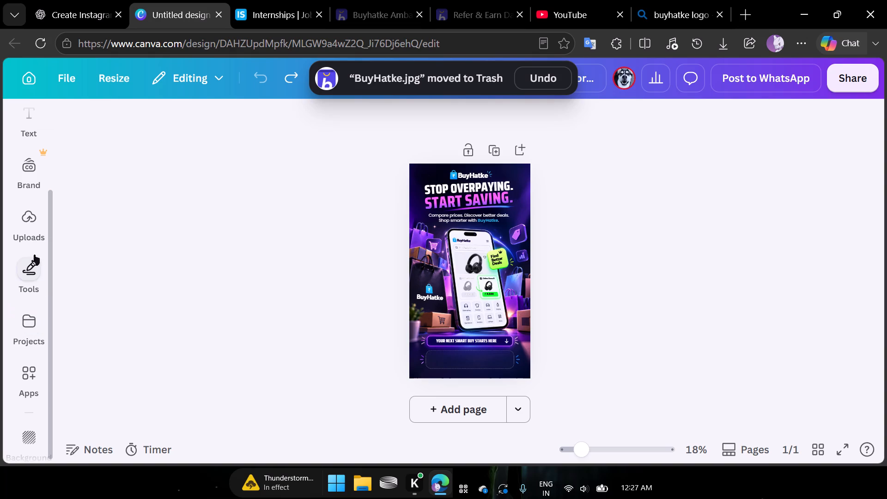
Replace the bag icon beside the top BuyHatke text with the uploaded purple BuyHatke logo.
left_click(451, 175)
left_click(241, 125)
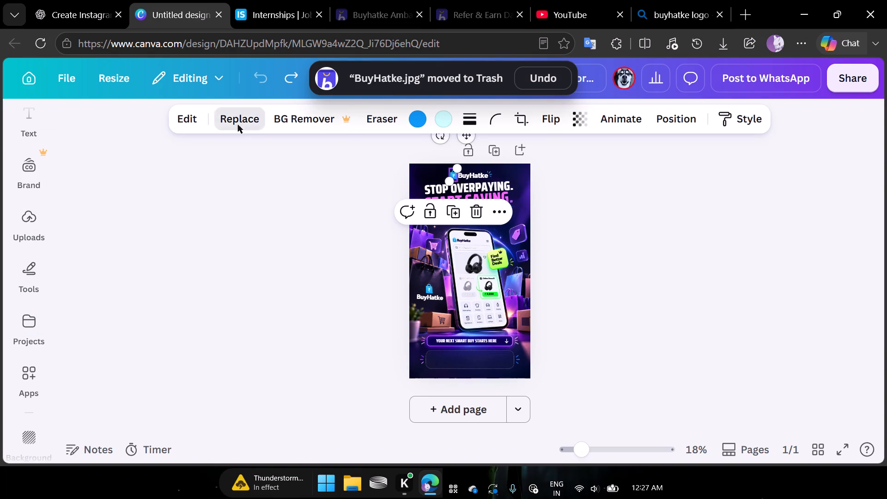
scroll(156, 330, "down", 6)
scroll(156, 330, "up", 6)
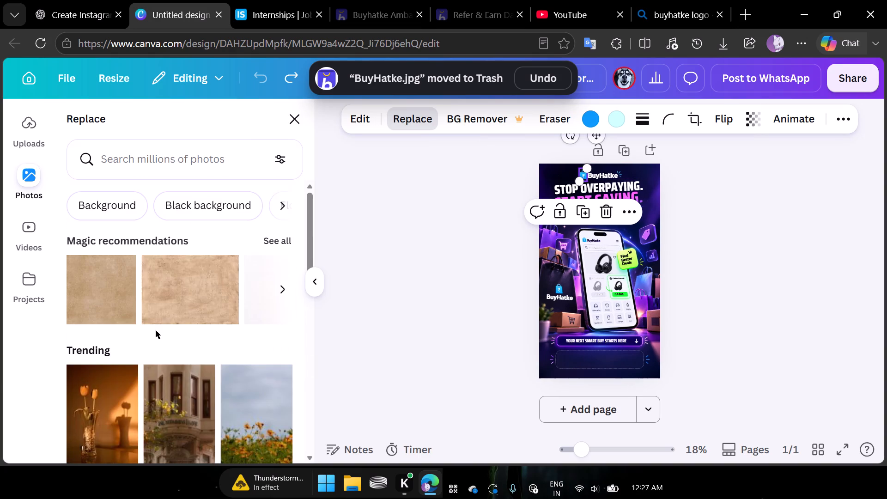
left_click(25, 119)
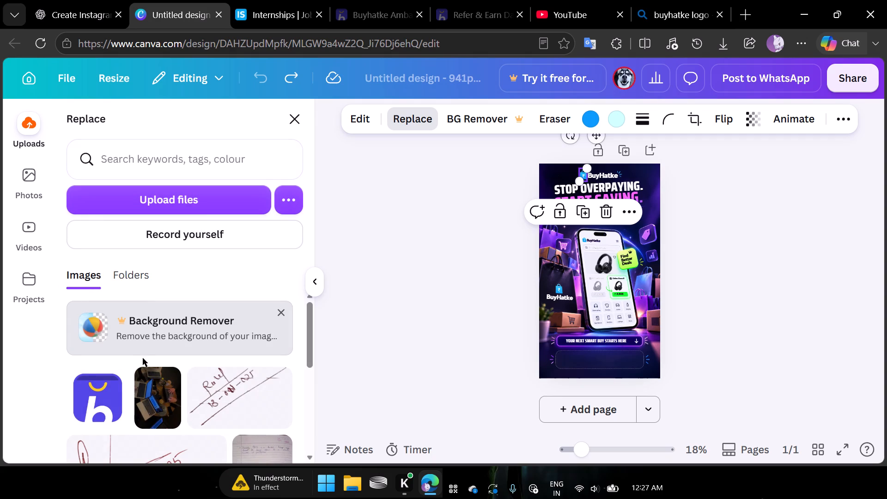
left_click(92, 409)
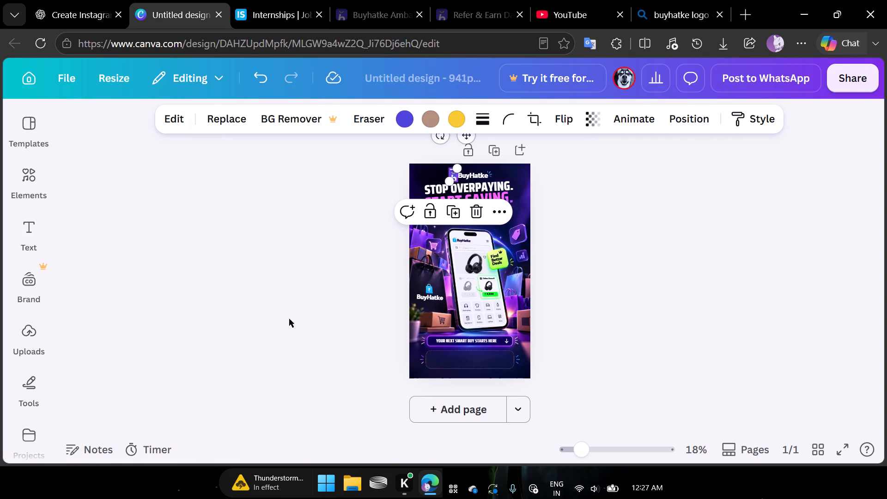
left_click(331, 274)
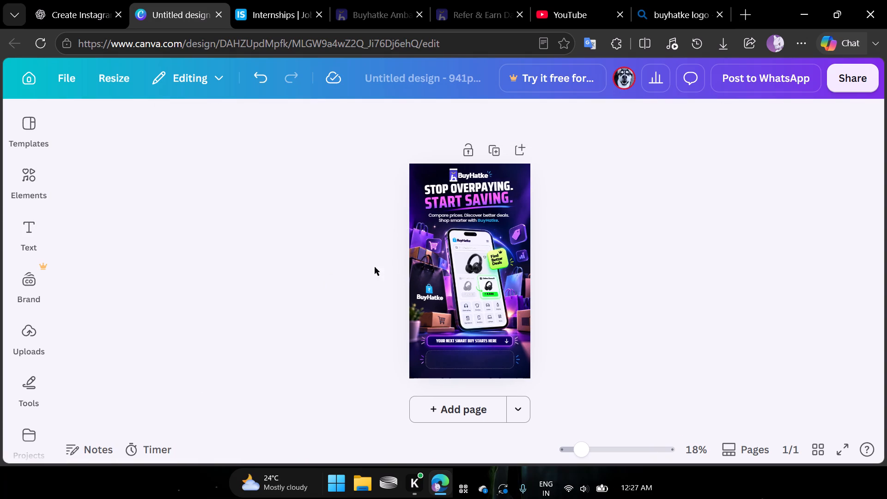
Examine the image editing tools and the Adjust options available for the BuyHatke logo at the top of the ad.
left_click(453, 174)
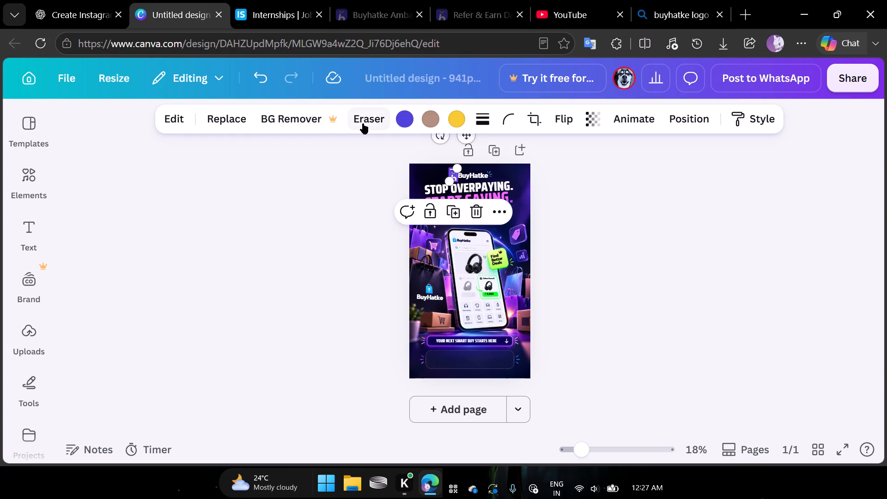
left_click(175, 120)
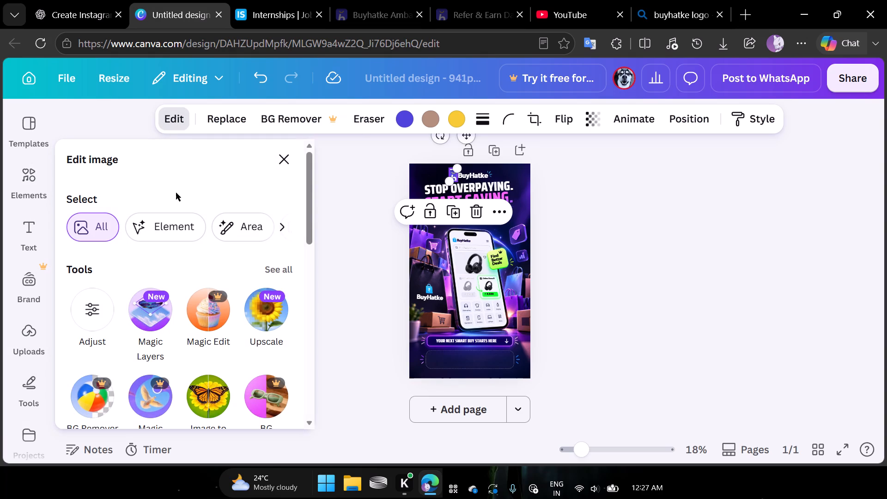
scroll(195, 327, "down", 1)
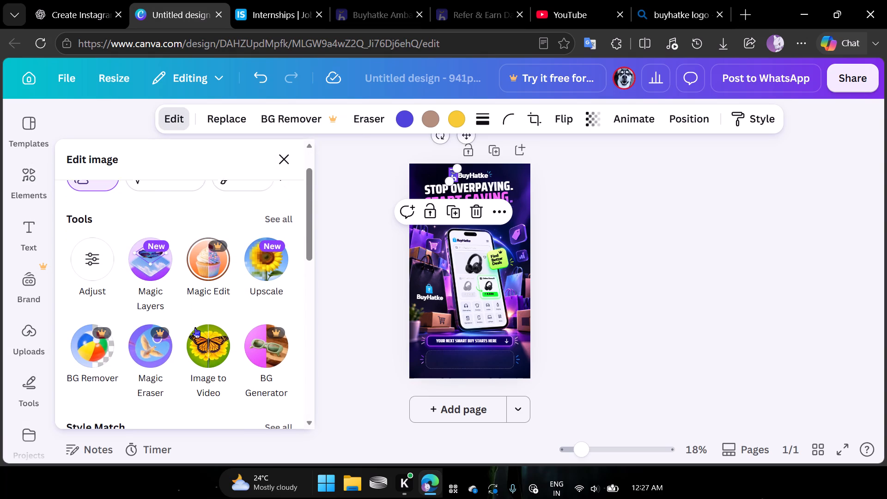
scroll(195, 327, "down", 1)
left_click(76, 278)
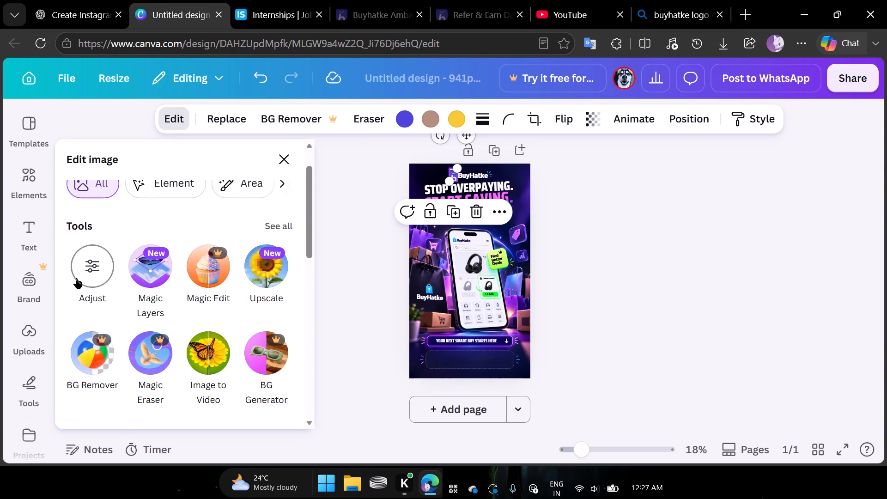
scroll(160, 293, "right", 1)
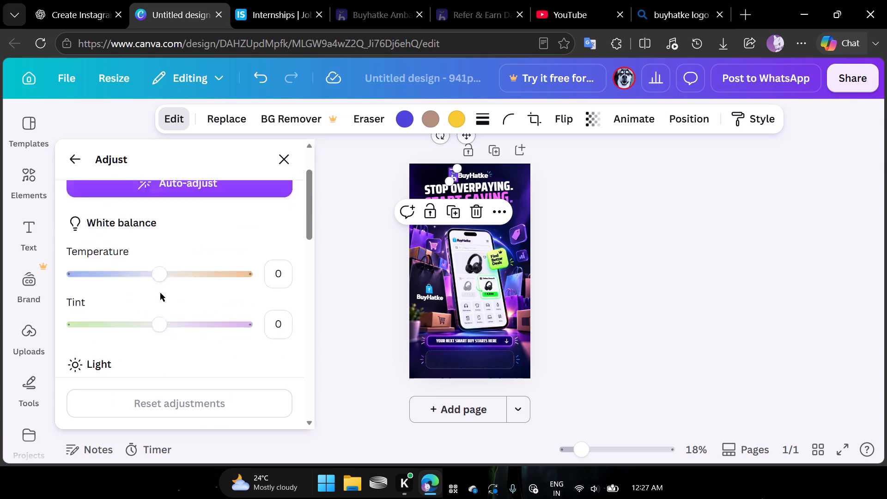
scroll(160, 293, "right", 1)
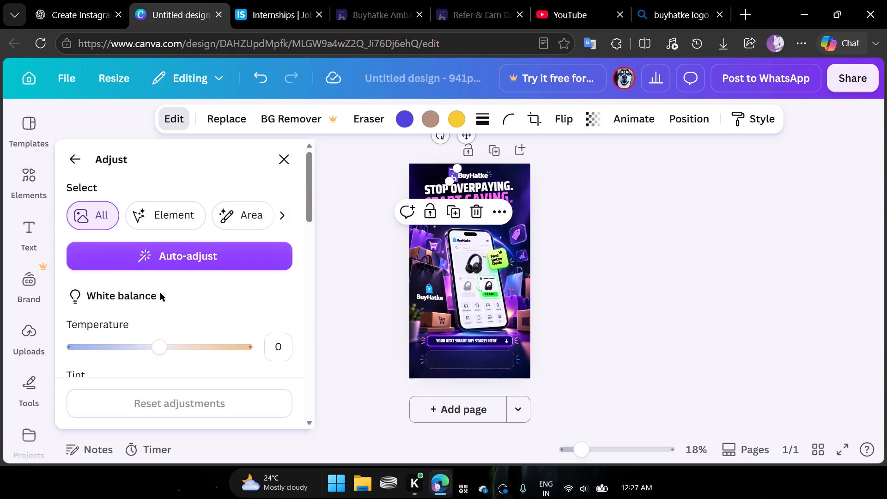
left_click(285, 214)
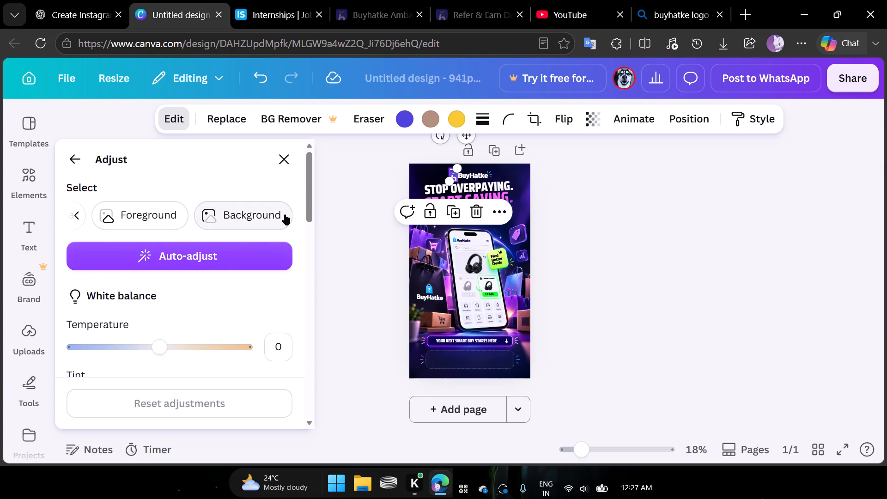
scroll(190, 307, "down", 3)
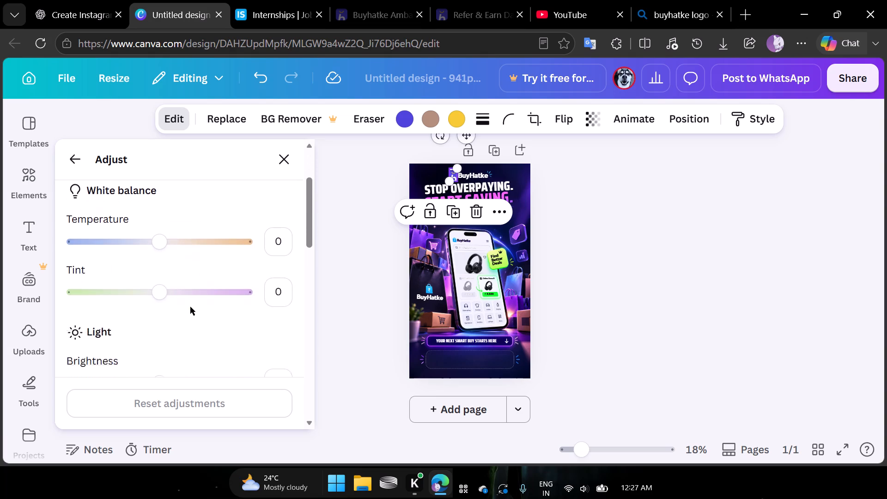
scroll(190, 307, "down", 5)
scroll(190, 307, "right", 1)
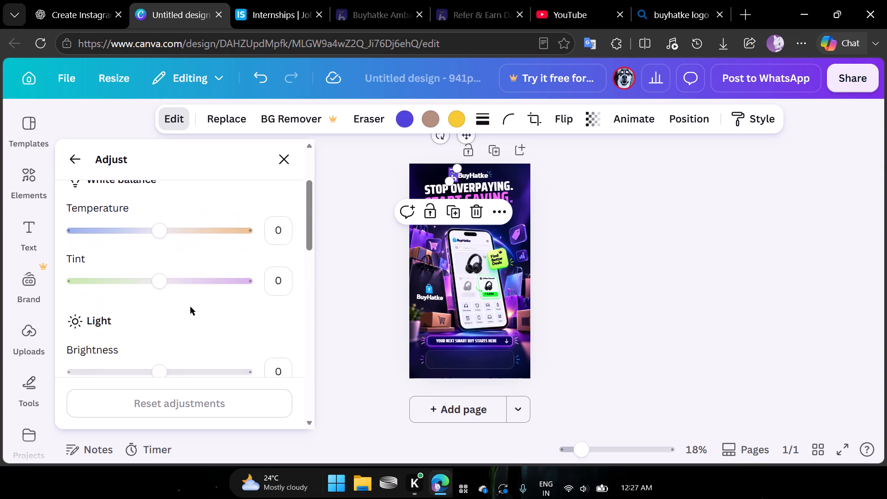
scroll(190, 307, "right", 1)
scroll(190, 307, "down", 3)
scroll(190, 307, "up", 10)
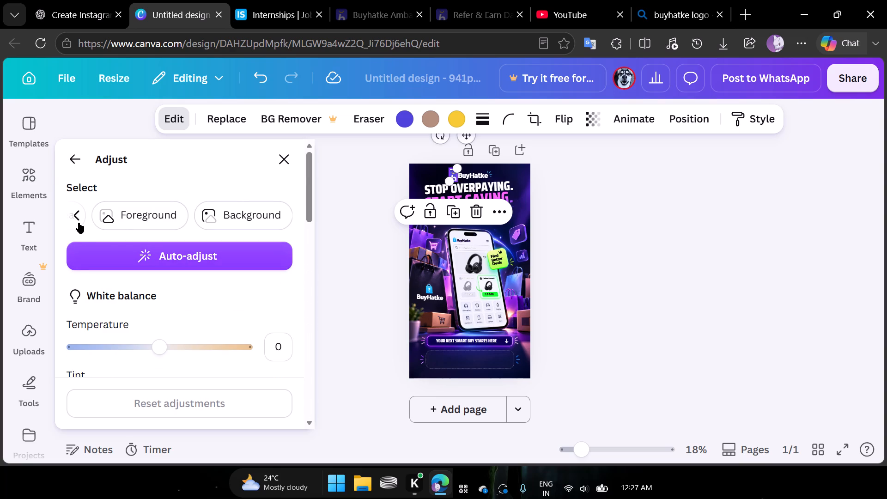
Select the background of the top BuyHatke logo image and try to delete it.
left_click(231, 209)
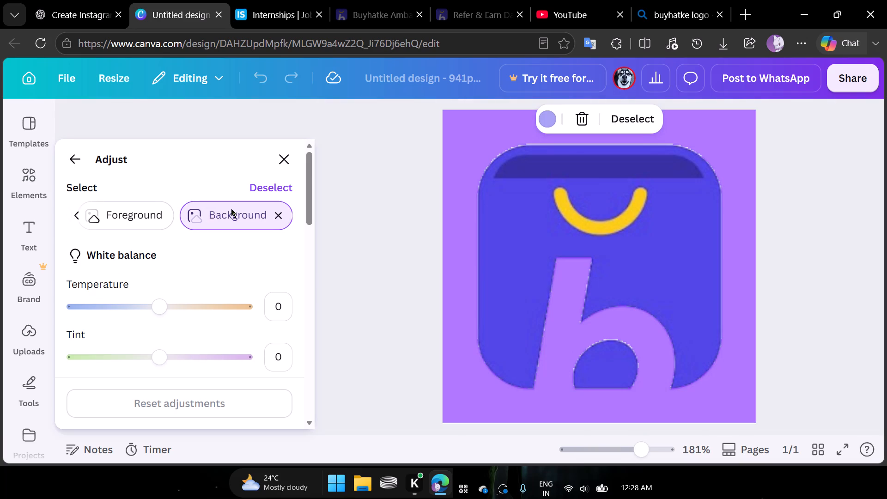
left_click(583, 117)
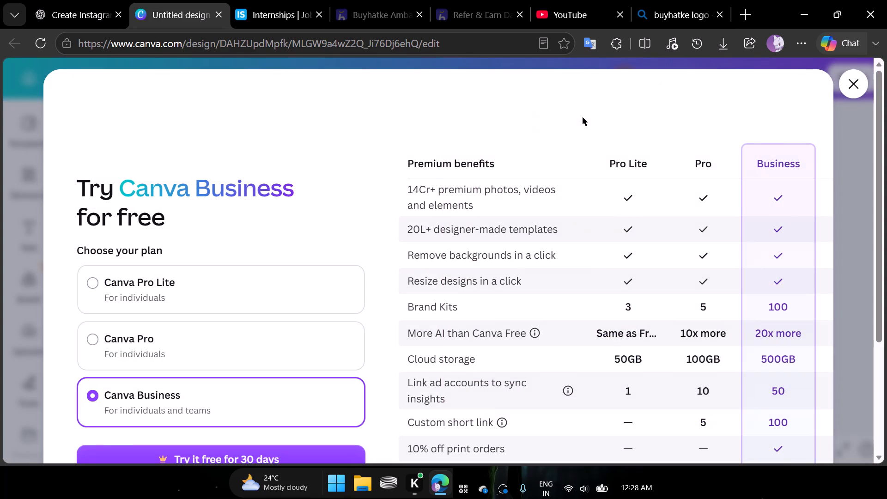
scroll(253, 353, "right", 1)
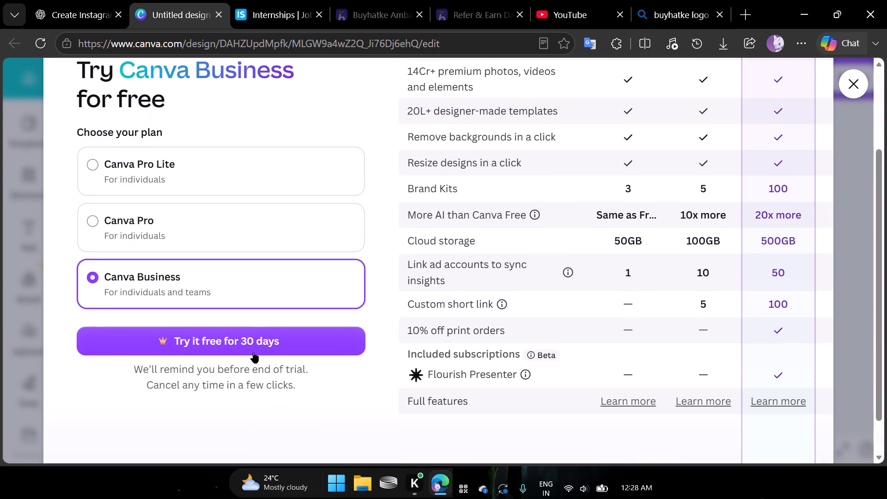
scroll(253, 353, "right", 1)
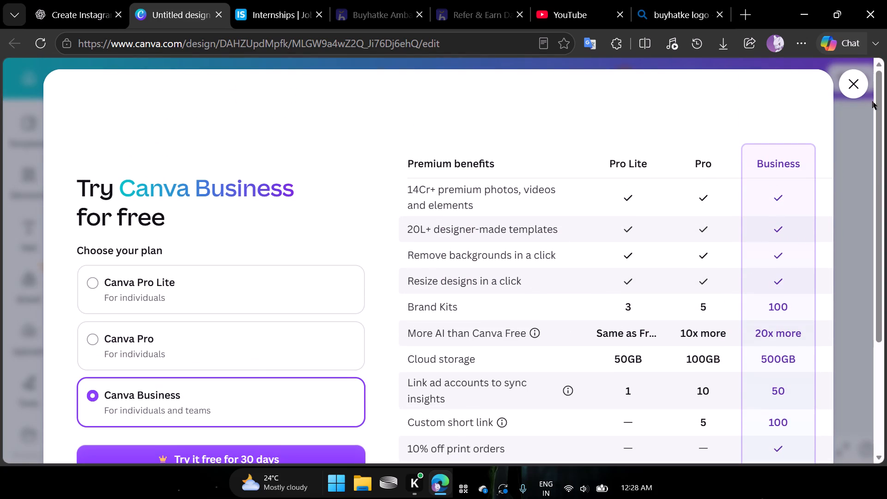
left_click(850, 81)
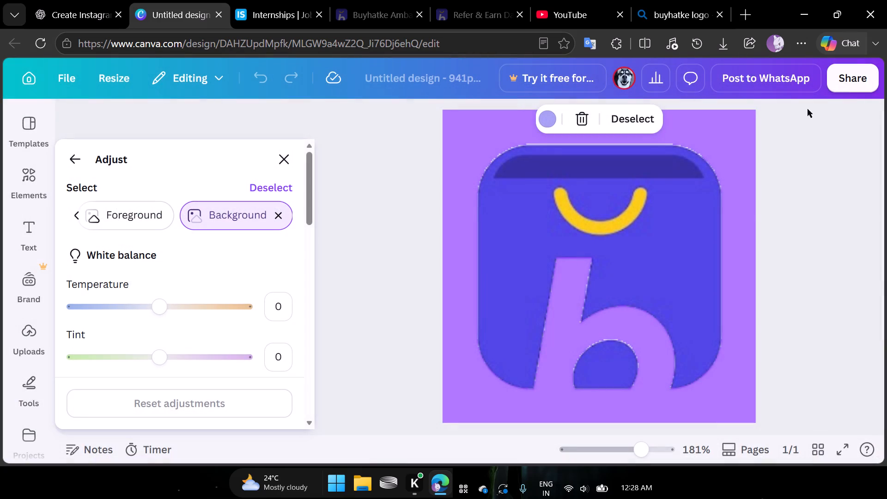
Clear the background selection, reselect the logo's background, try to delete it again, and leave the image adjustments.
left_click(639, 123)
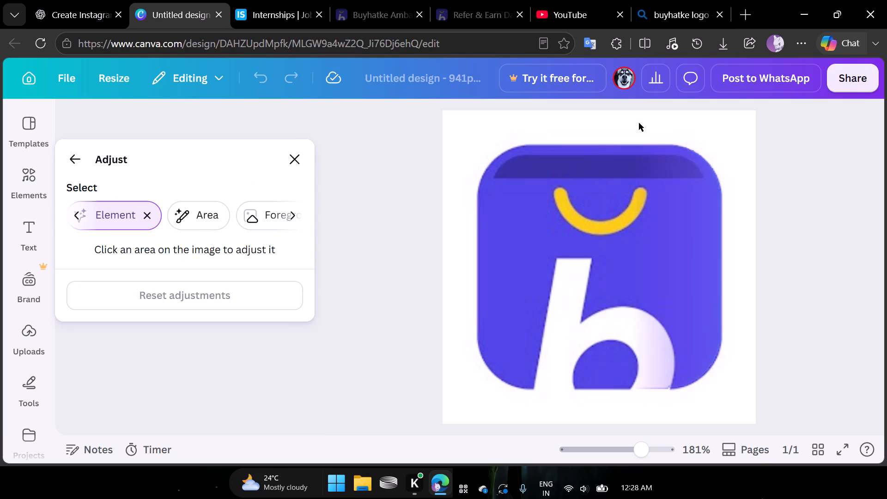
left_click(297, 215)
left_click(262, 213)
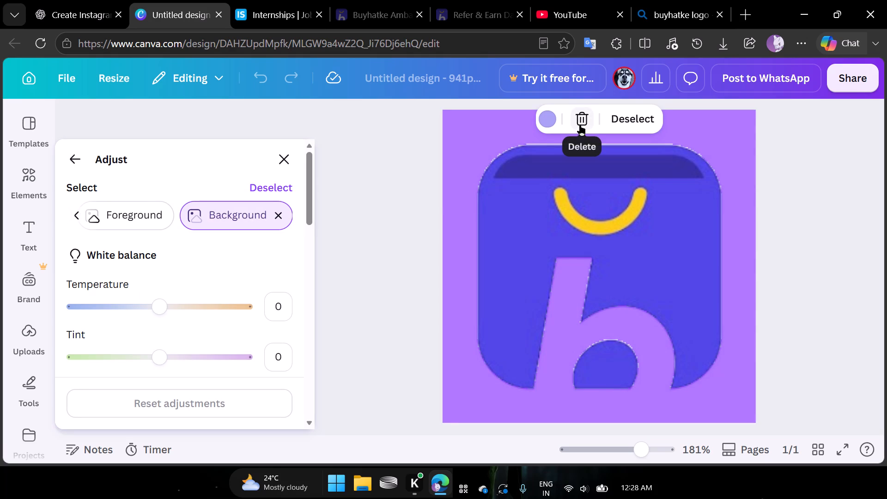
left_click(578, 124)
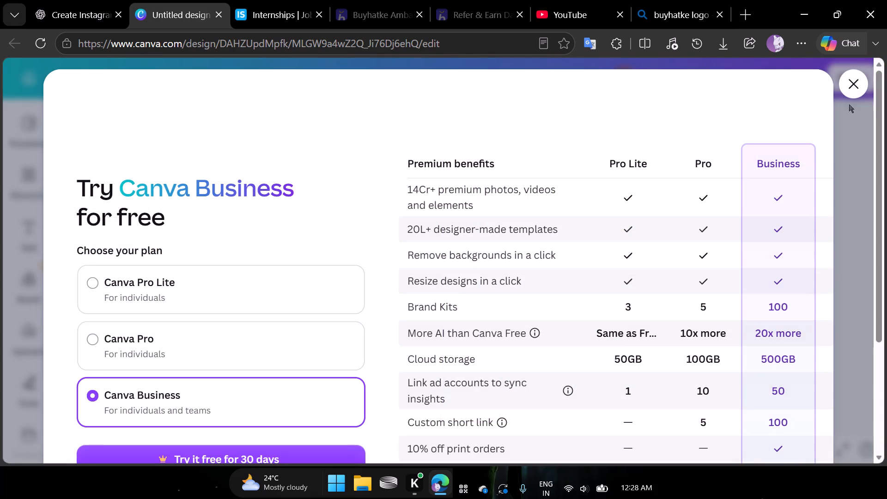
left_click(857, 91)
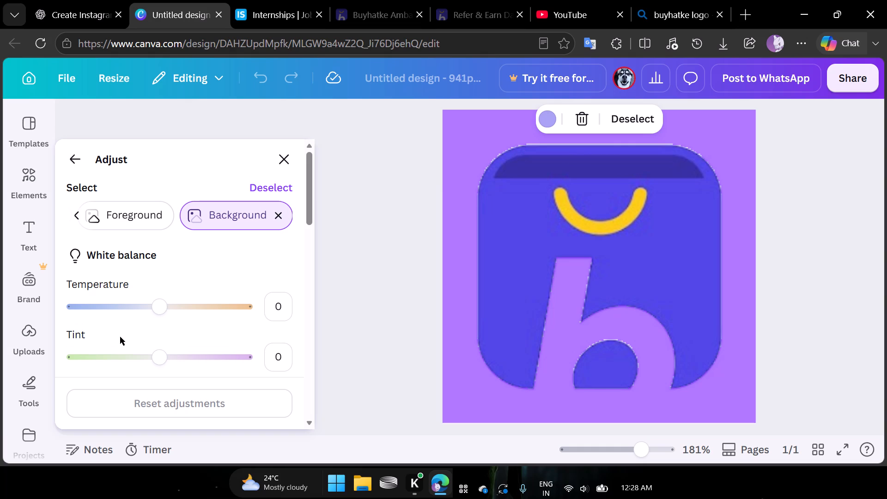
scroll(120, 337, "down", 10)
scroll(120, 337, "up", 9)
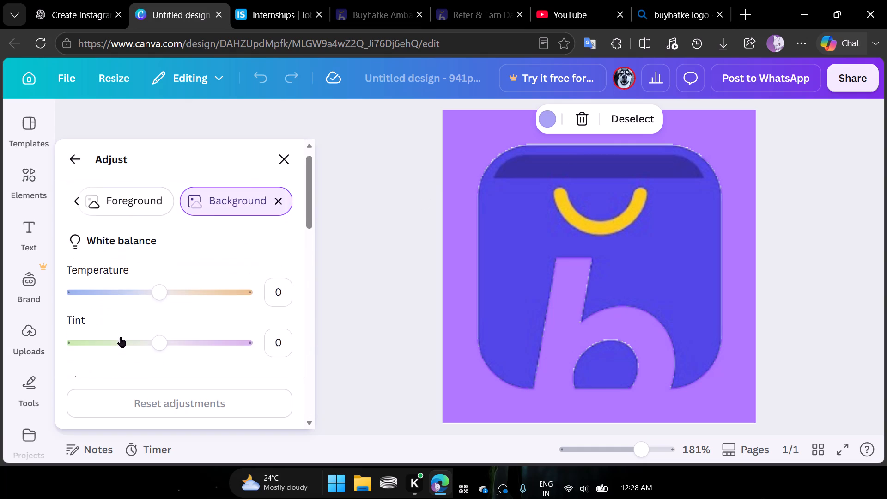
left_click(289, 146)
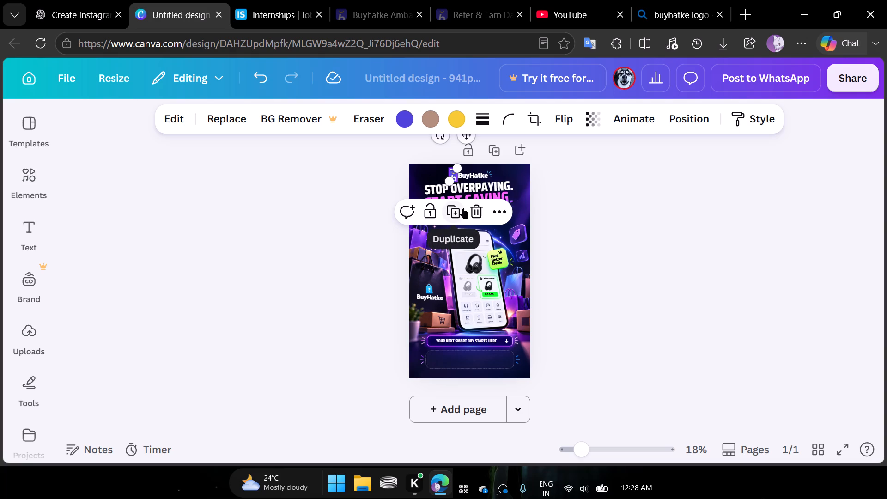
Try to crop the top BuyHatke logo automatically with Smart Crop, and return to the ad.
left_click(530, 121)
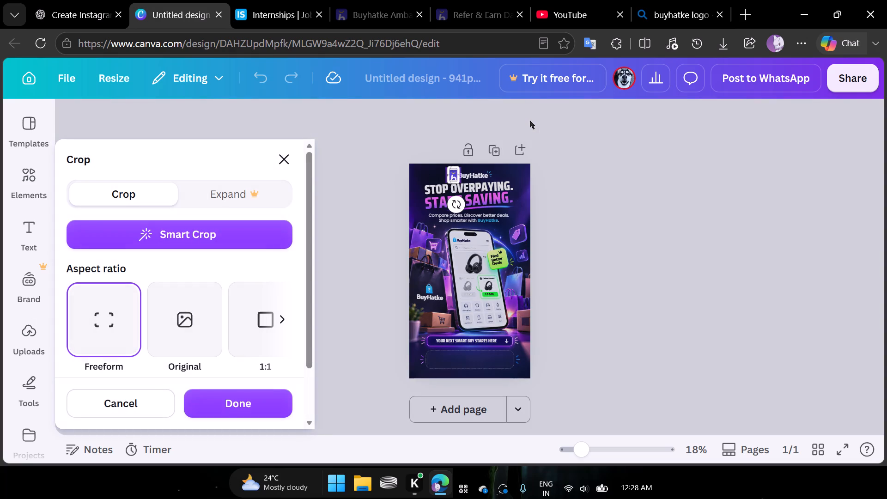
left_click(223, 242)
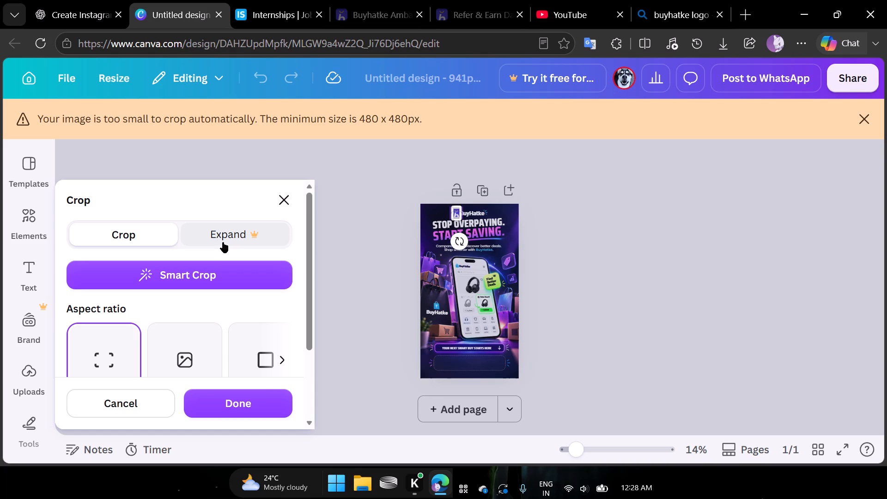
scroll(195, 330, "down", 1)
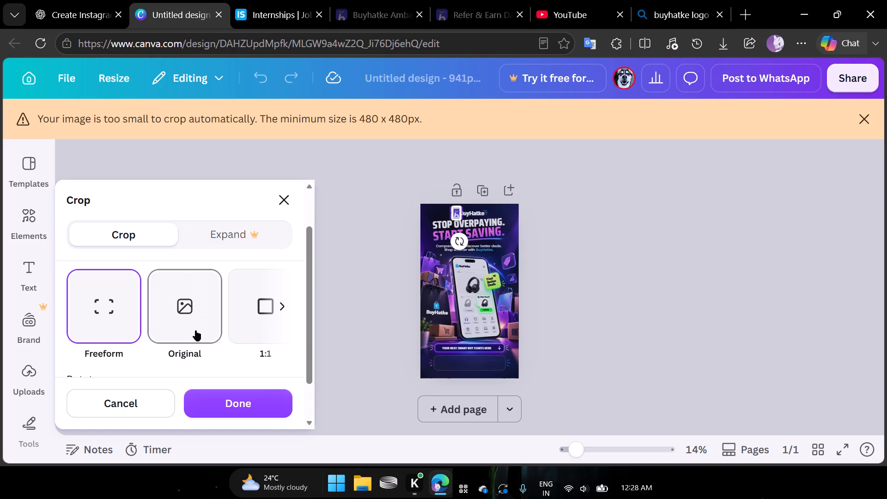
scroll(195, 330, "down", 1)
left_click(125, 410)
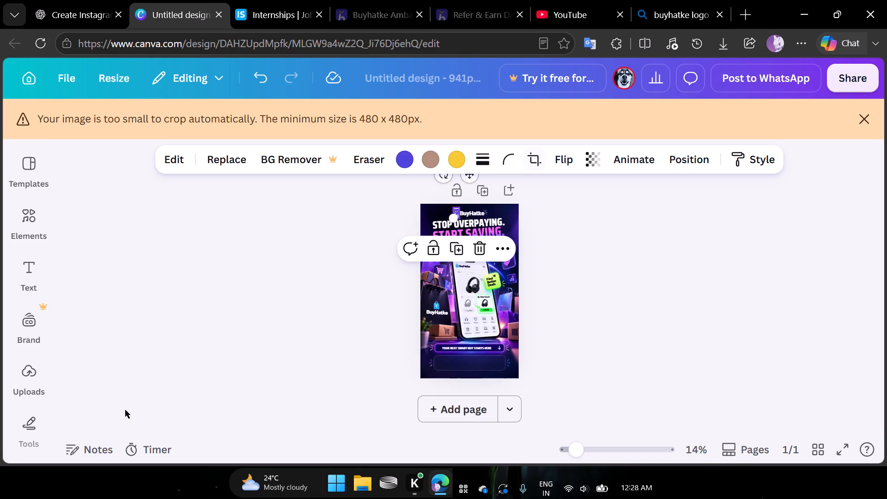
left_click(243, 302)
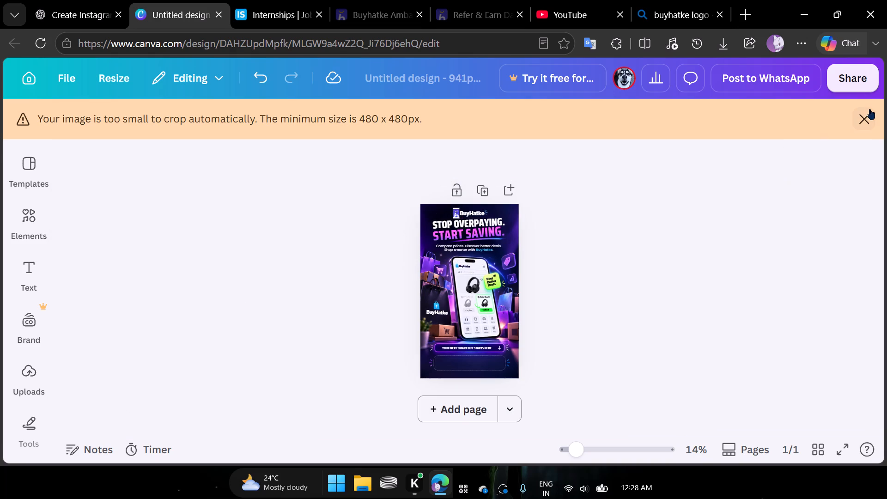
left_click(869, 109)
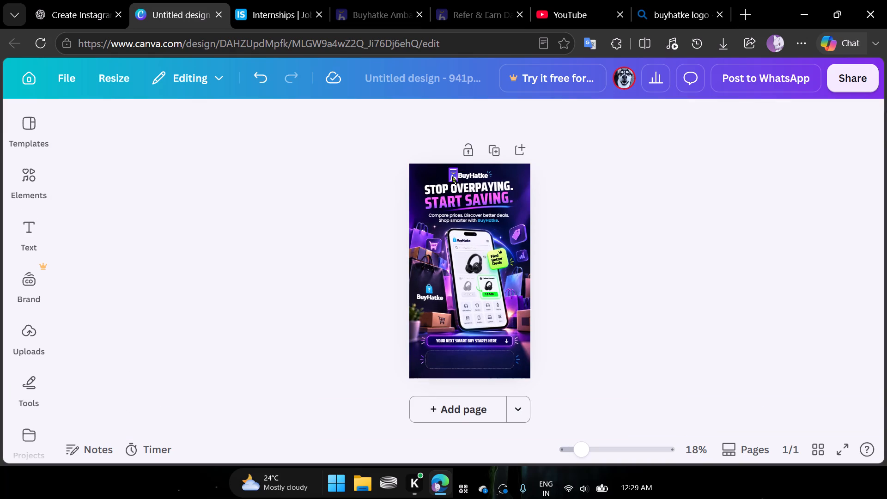
Start a freeform crop of the top BuyHatke logo and trim the white area below the purple icon.
left_click(452, 176)
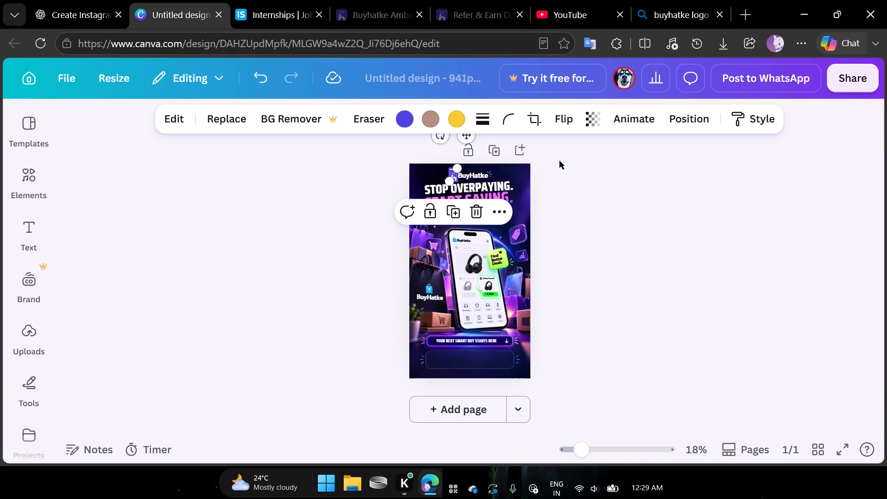
left_click(529, 122)
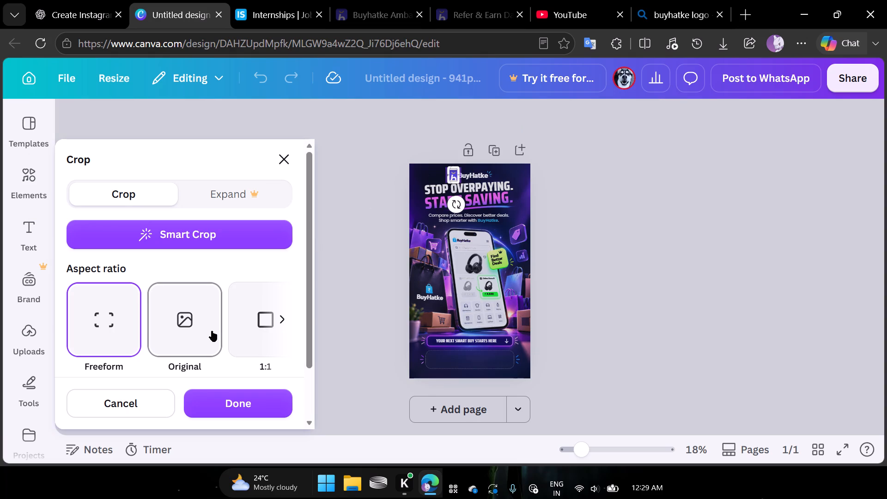
scroll(205, 328, "down", 2)
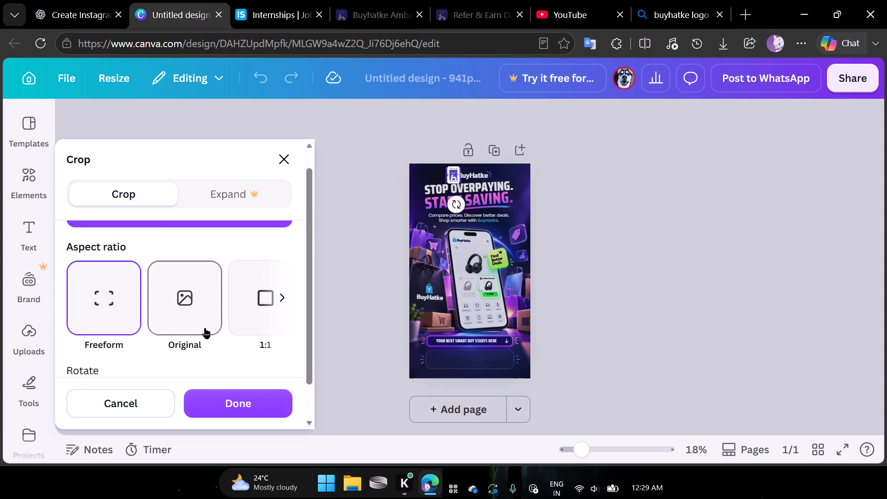
scroll(205, 328, "down", 1)
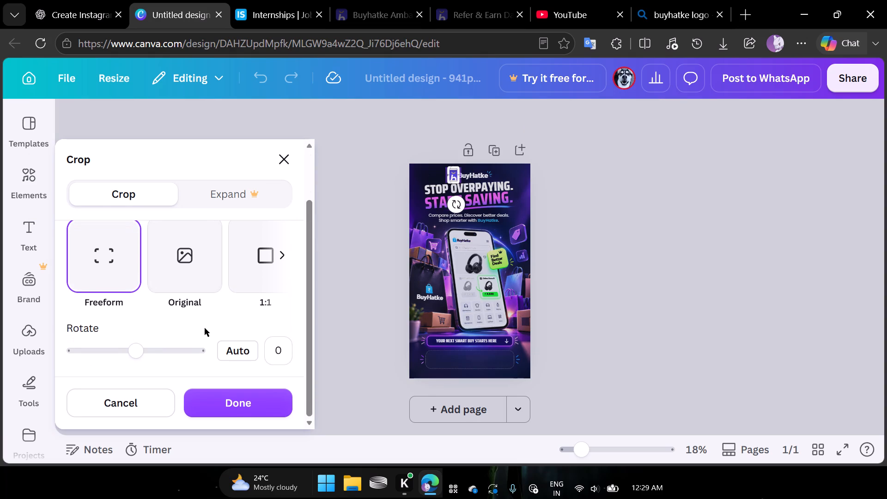
left_click(111, 283)
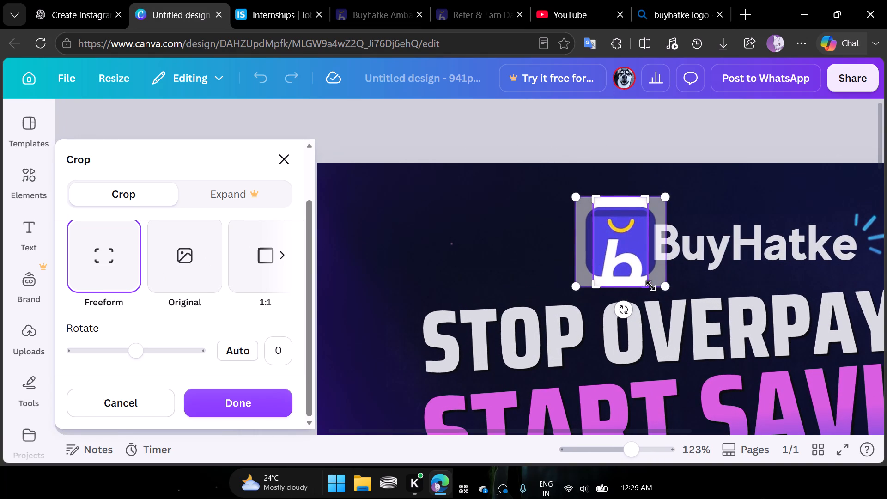
left_click_drag(665, 286, 650, 284)
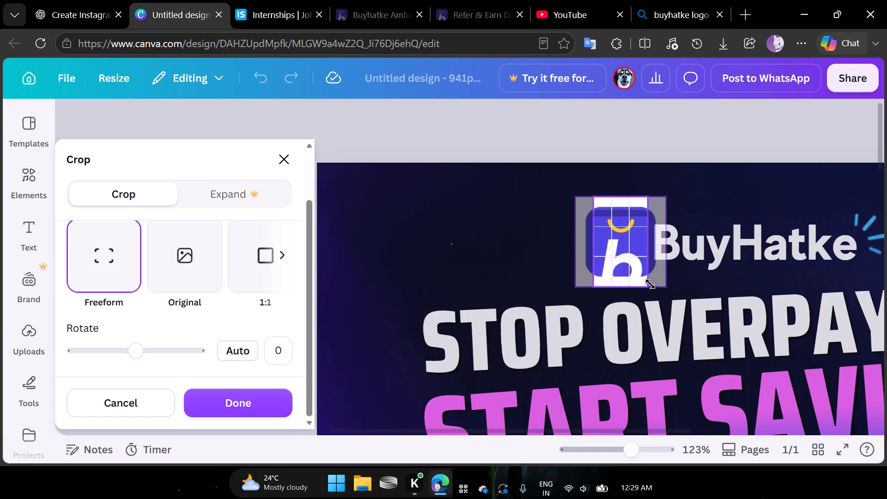
left_click_drag(650, 284, 631, 272)
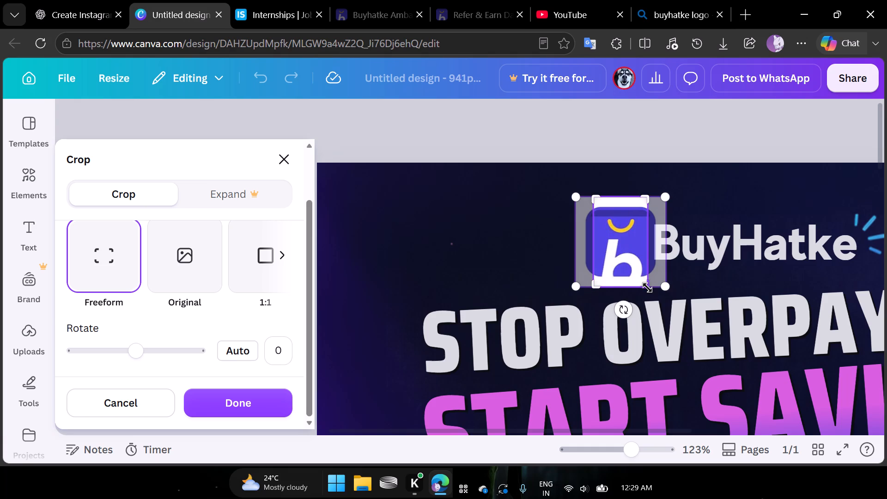
left_click_drag(647, 288, 656, 287)
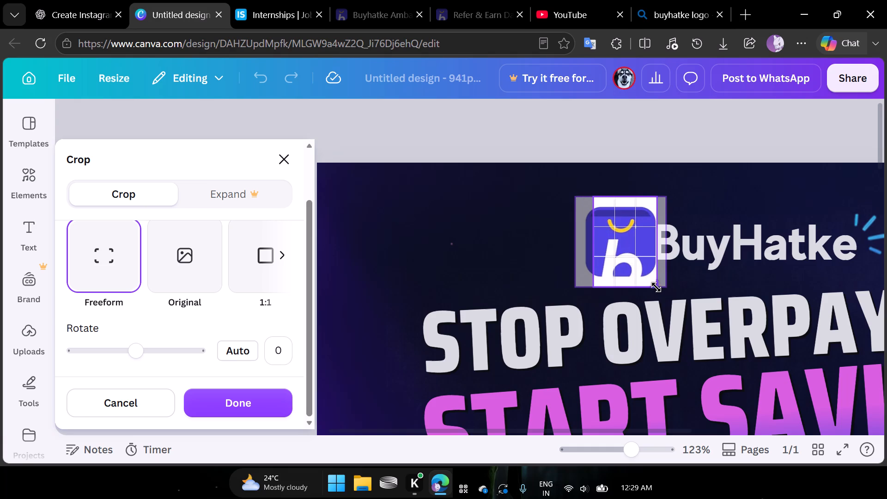
left_click_drag(656, 287, 652, 275)
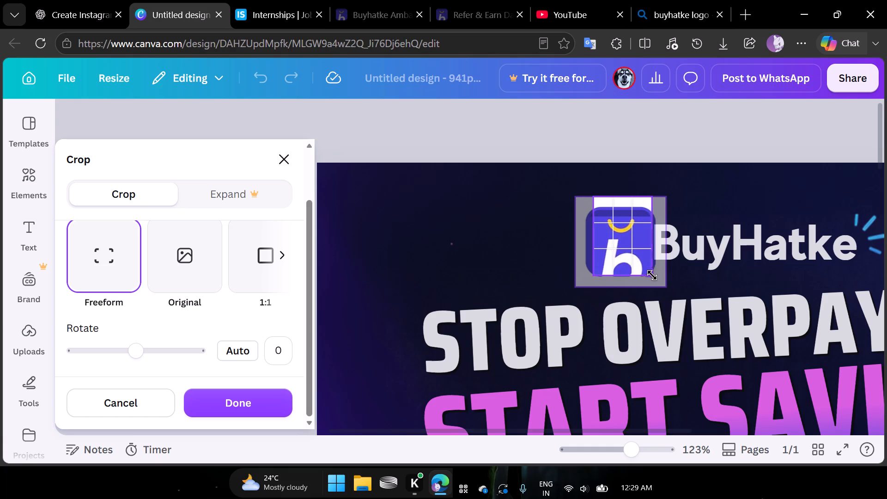
left_click_drag(652, 275, 652, 273)
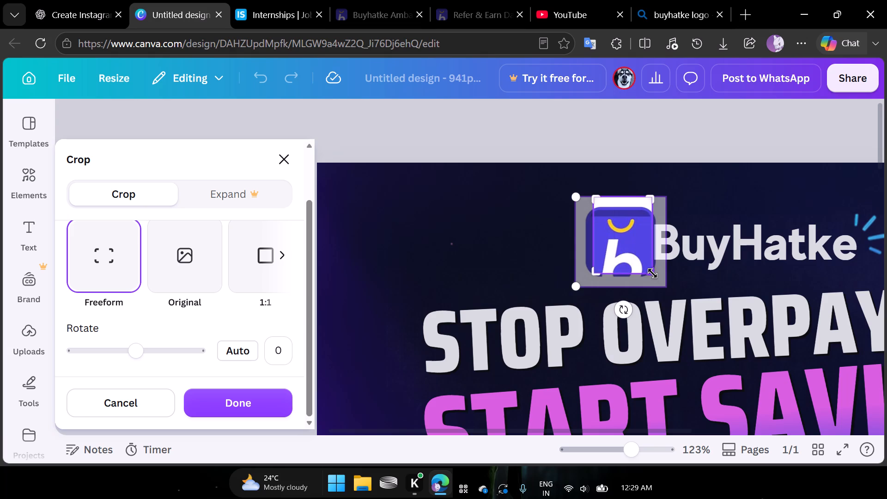
left_click_drag(652, 276, 652, 276)
left_click_drag(652, 276, 652, 272)
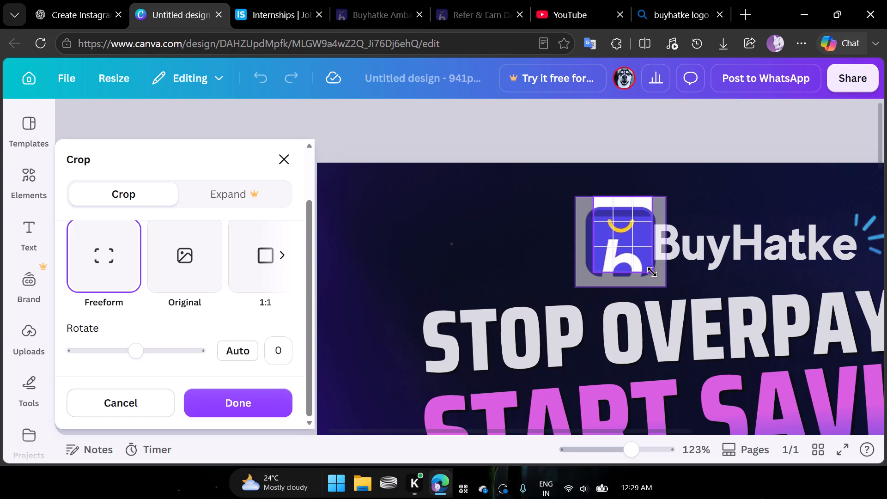
left_click_drag(652, 272, 653, 271)
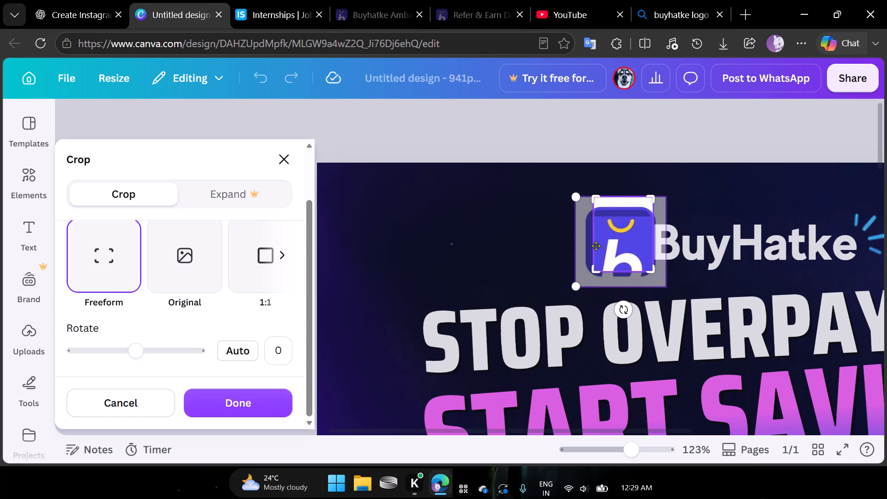
Trim the white strip above the top BuyHatke logo, fit the crop to the purple icon's sides, and apply it.
left_click_drag(592, 199, 592, 208)
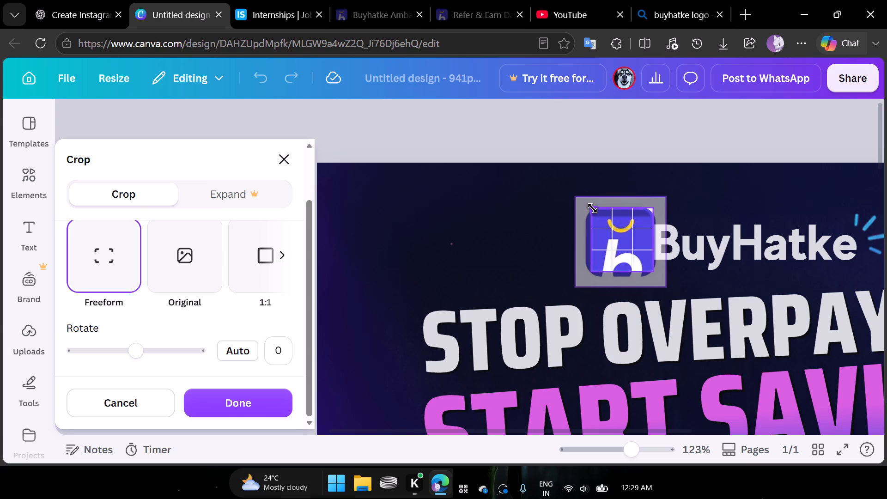
left_click_drag(592, 208, 589, 209)
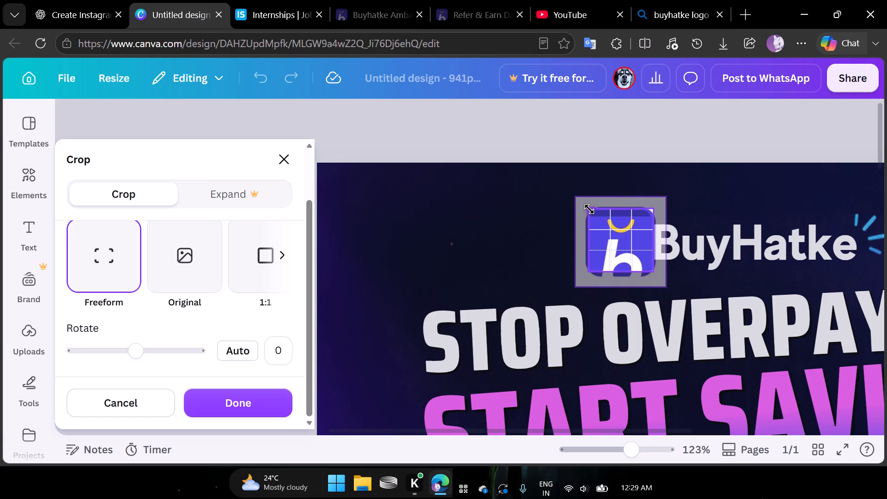
left_click_drag(589, 209, 589, 207)
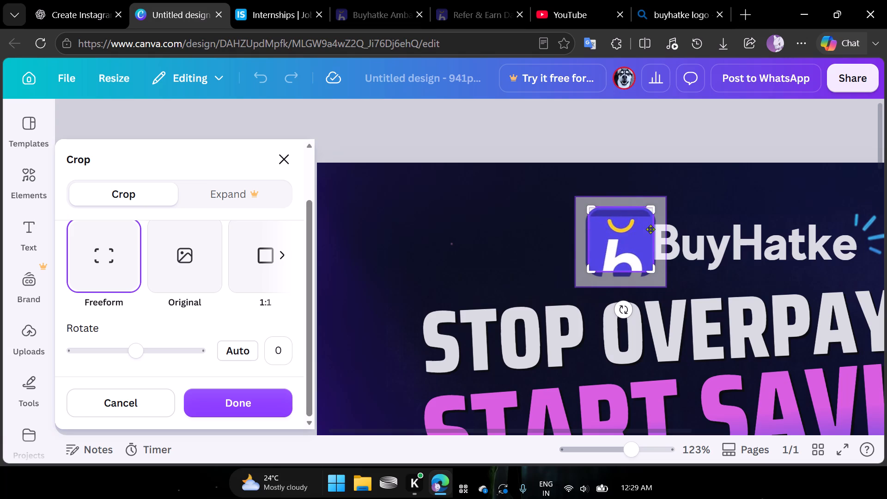
left_click(652, 210)
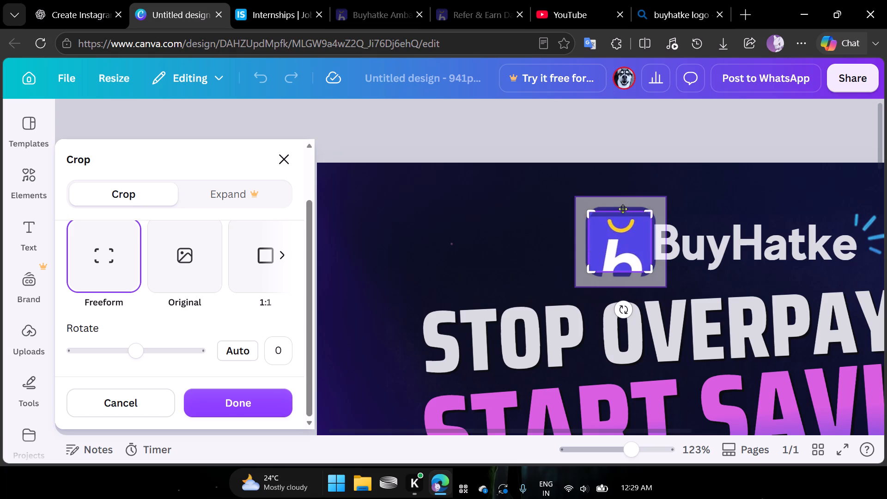
left_click(588, 212)
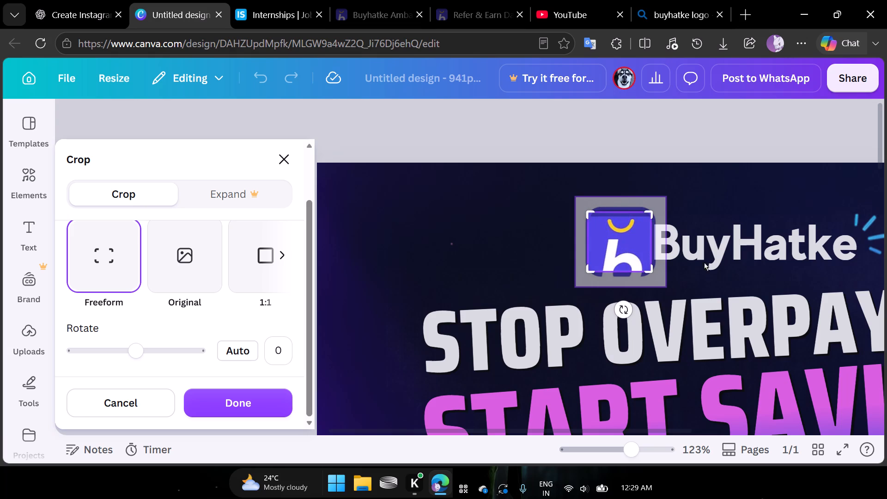
left_click(721, 209)
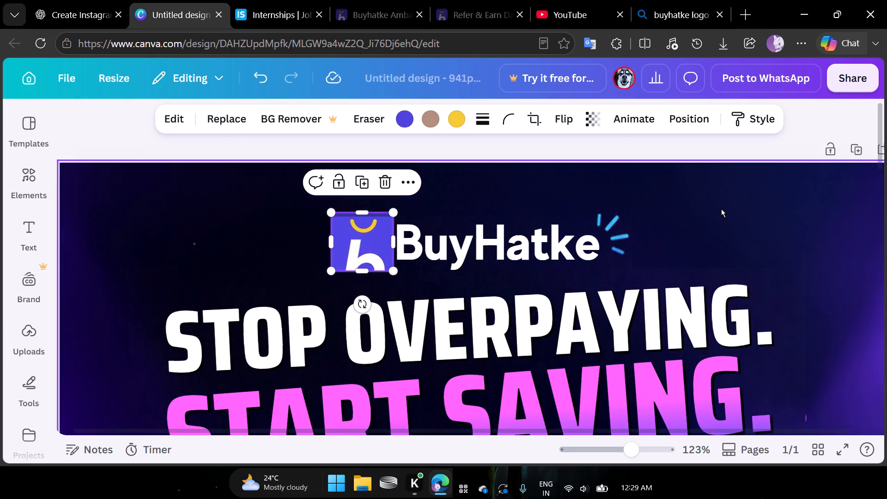
left_click(741, 147)
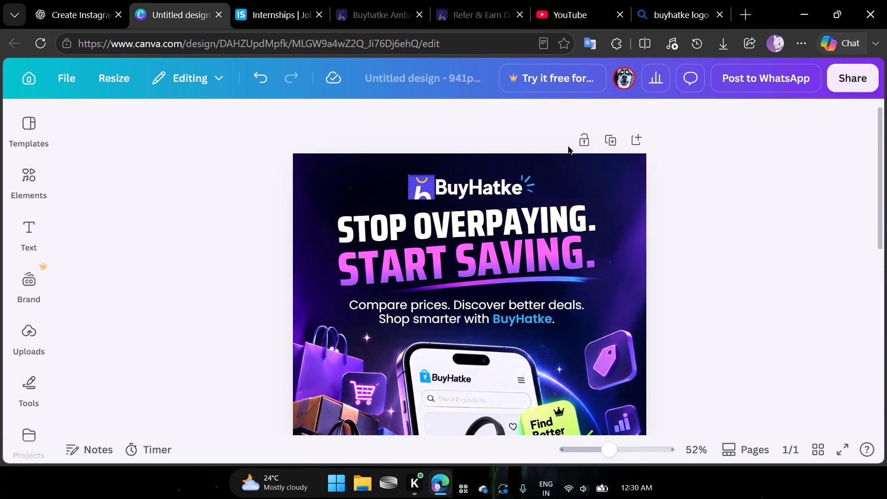
Replace the blue bag icon on the phone screen with the uploaded BuyHatke logo.
left_click(428, 376)
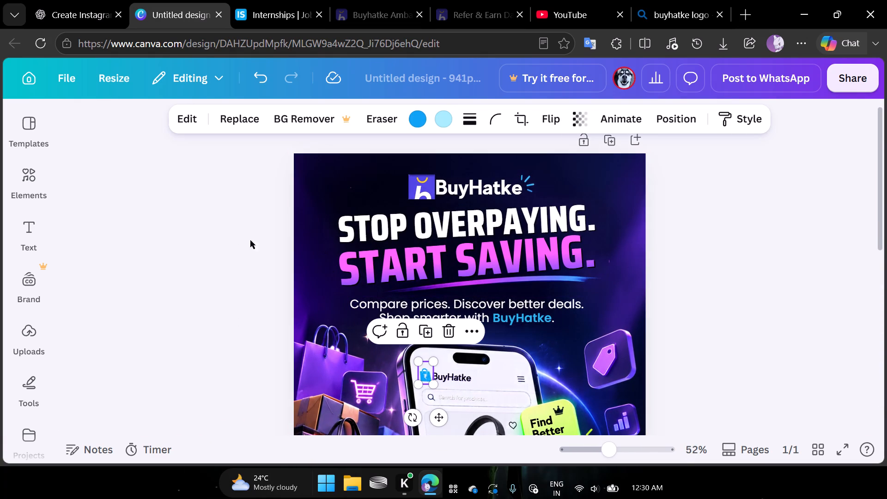
left_click(246, 119)
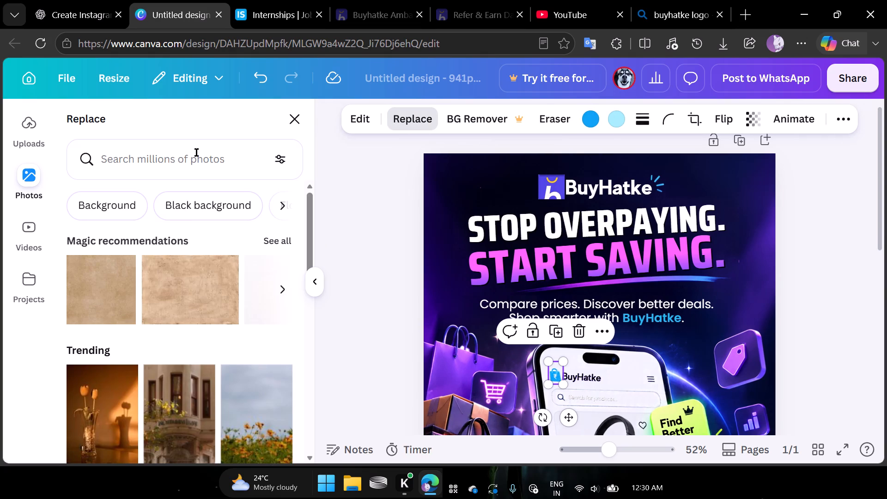
left_click(28, 135)
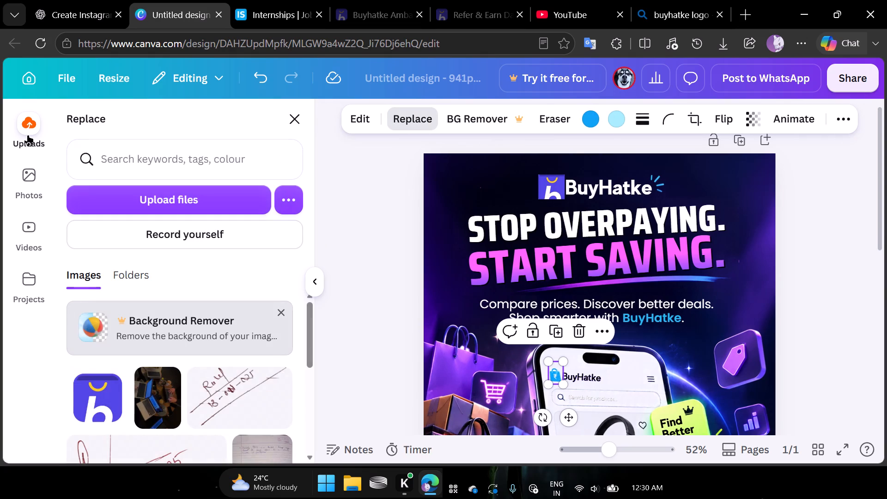
left_click(106, 404)
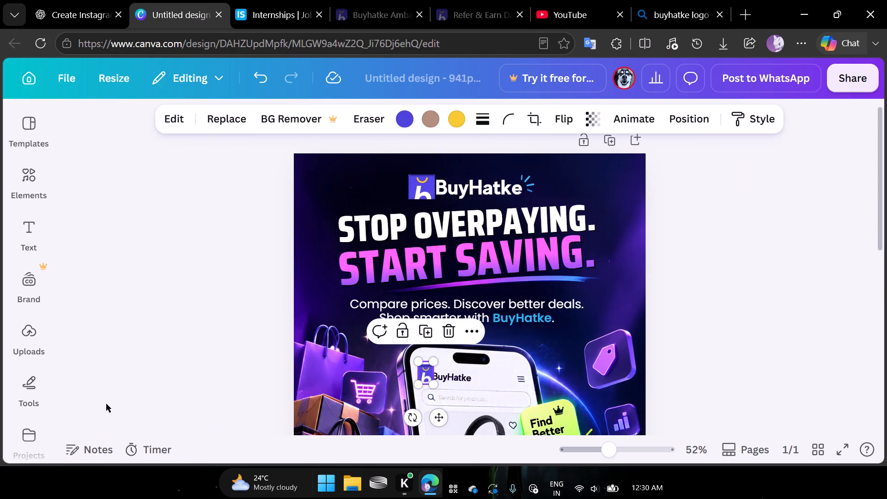
left_click(708, 315)
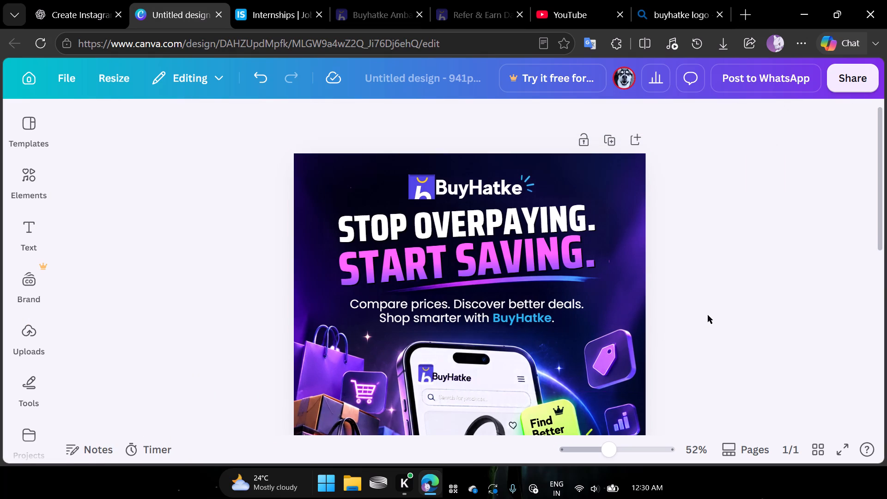
Move the BuyHatke logo on the phone screen slightly left, away from its wordmark.
left_click(419, 376)
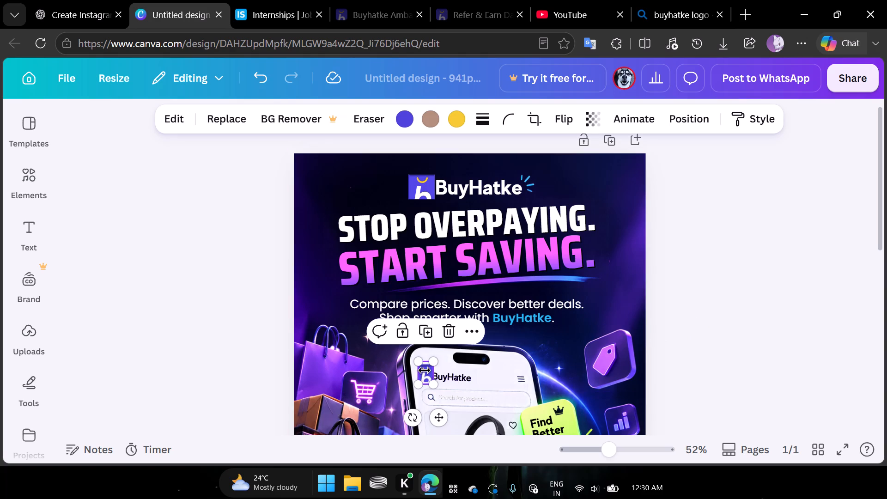
left_click(424, 370)
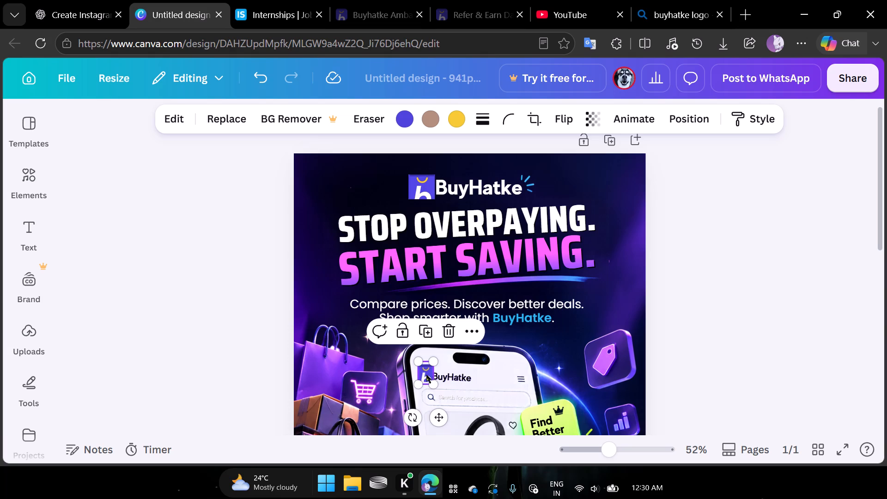
left_click(426, 375)
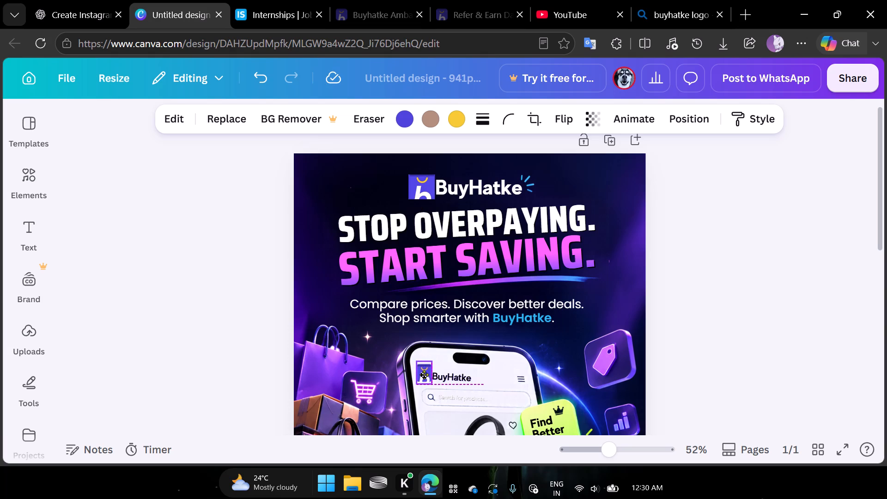
left_click(712, 317)
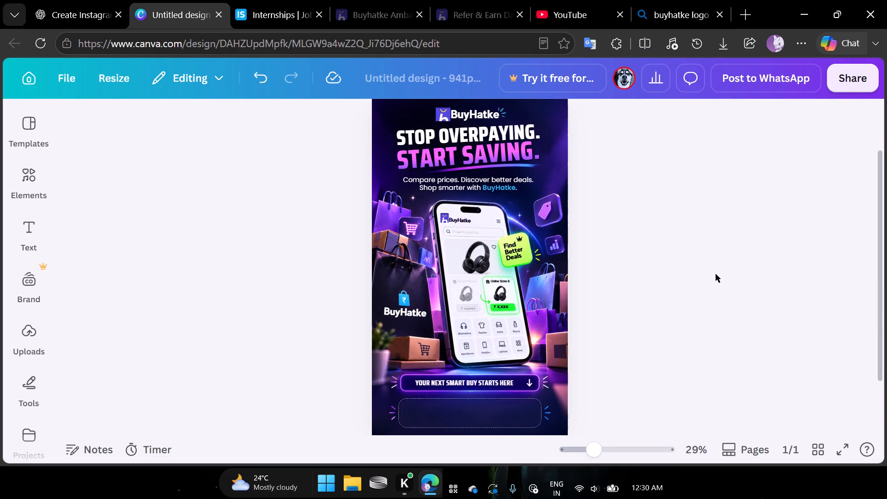
Replace the blue bag icon on the black shopping bag with the uploaded BuyHatke logo.
left_click(400, 298)
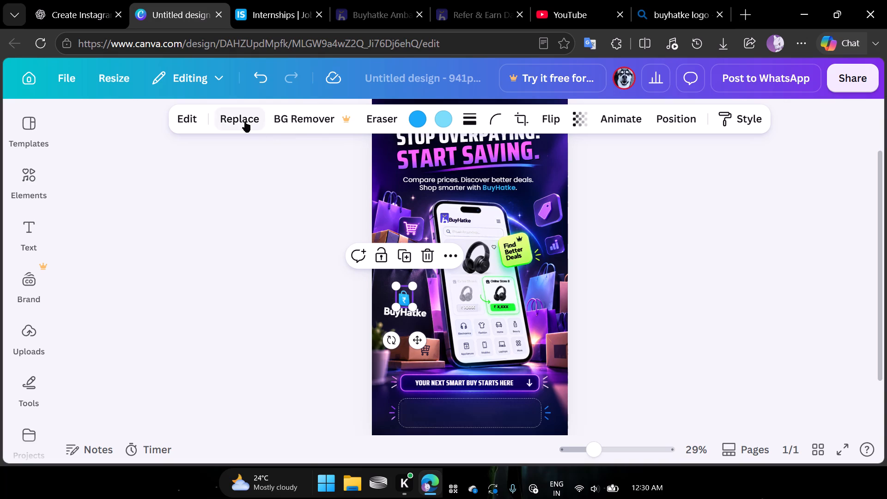
left_click(245, 122)
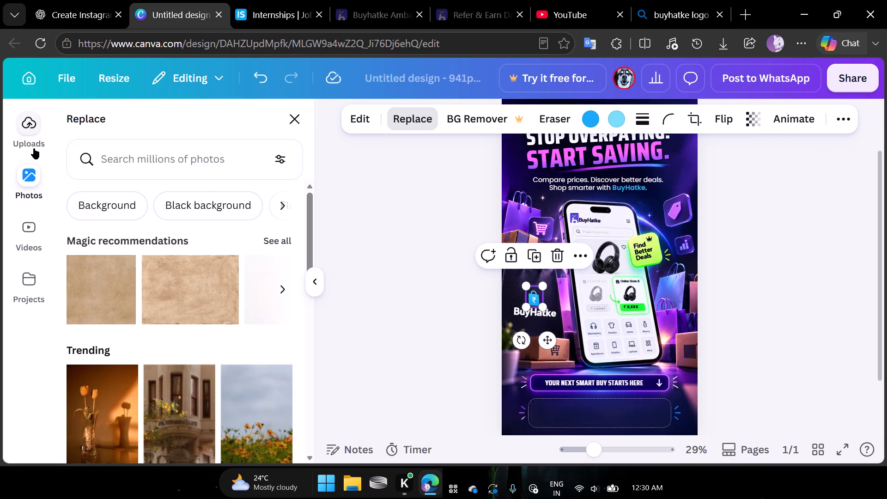
left_click(26, 136)
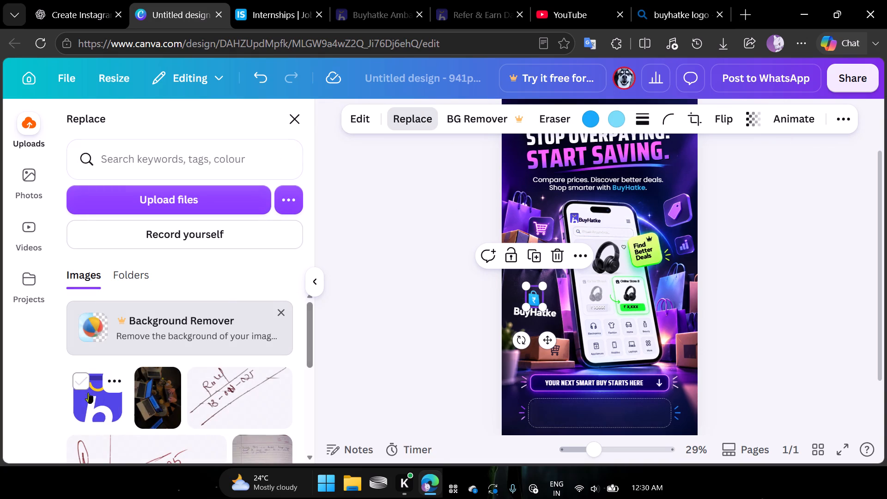
left_click(91, 399)
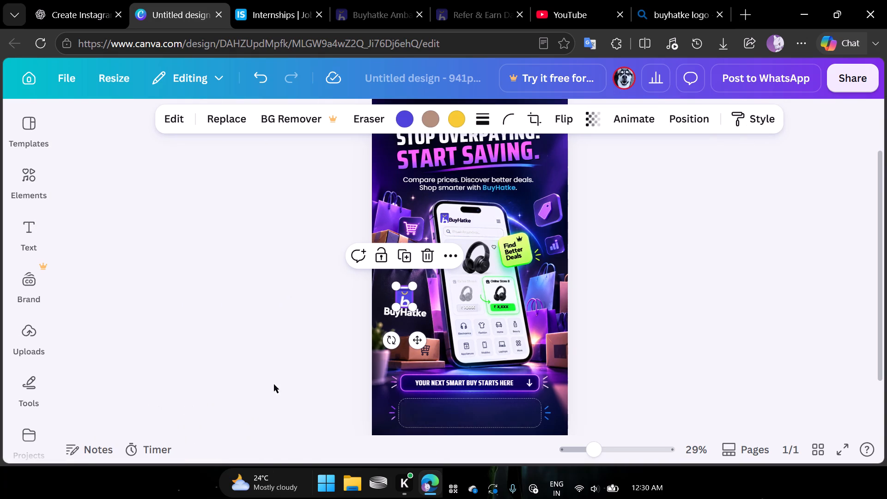
left_click(317, 295)
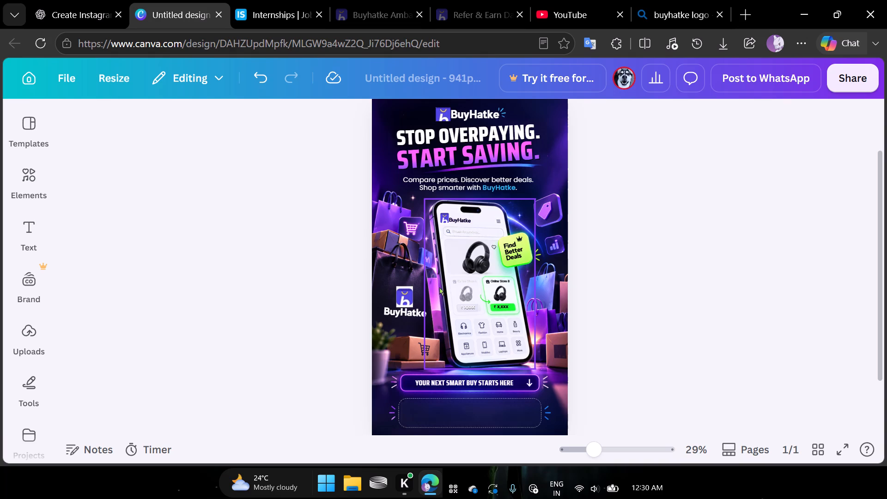
Crop the BuyHatke logo on the black shopping bag to remove the white strips above and below its purple icon.
left_click(399, 296)
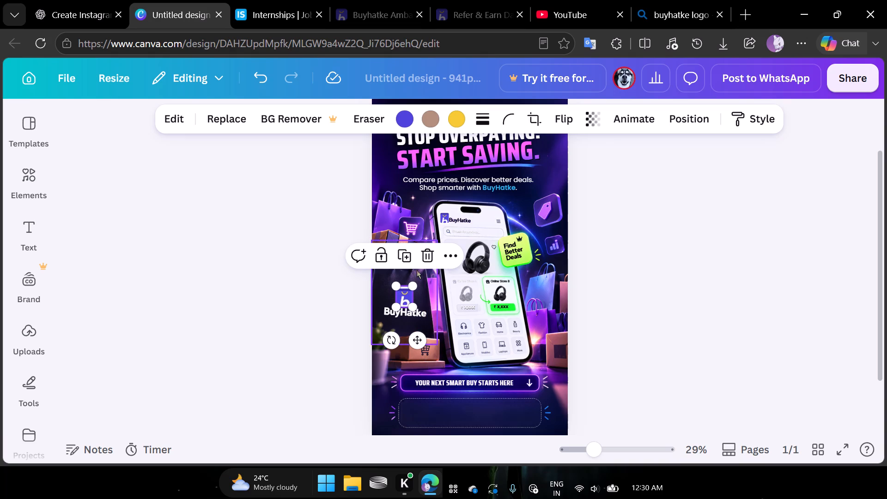
left_click(529, 116)
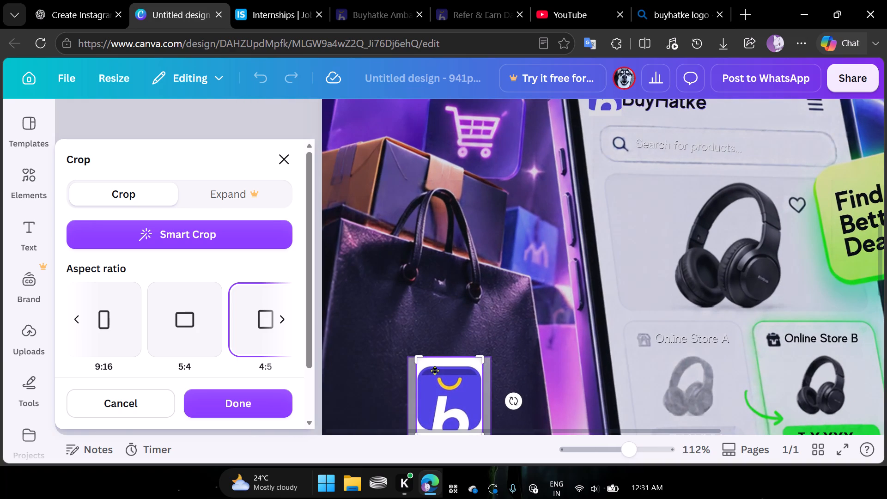
scroll(462, 278, "down", 2)
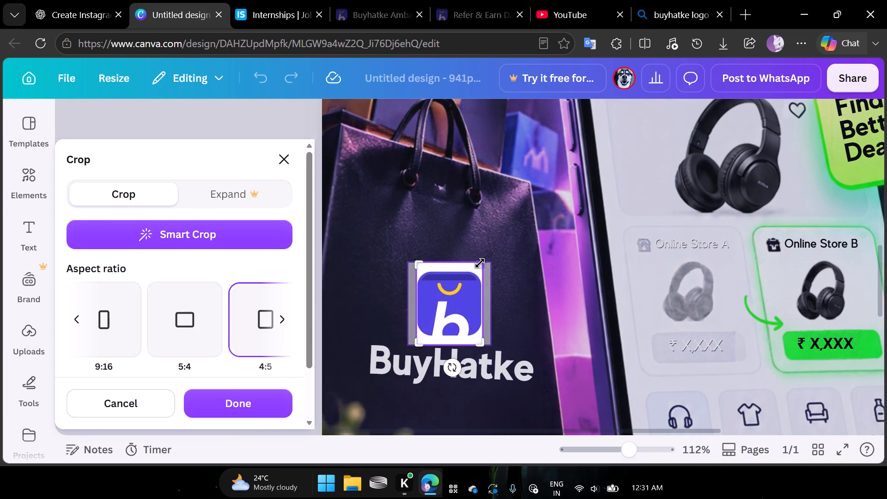
left_click_drag(482, 263, 482, 273)
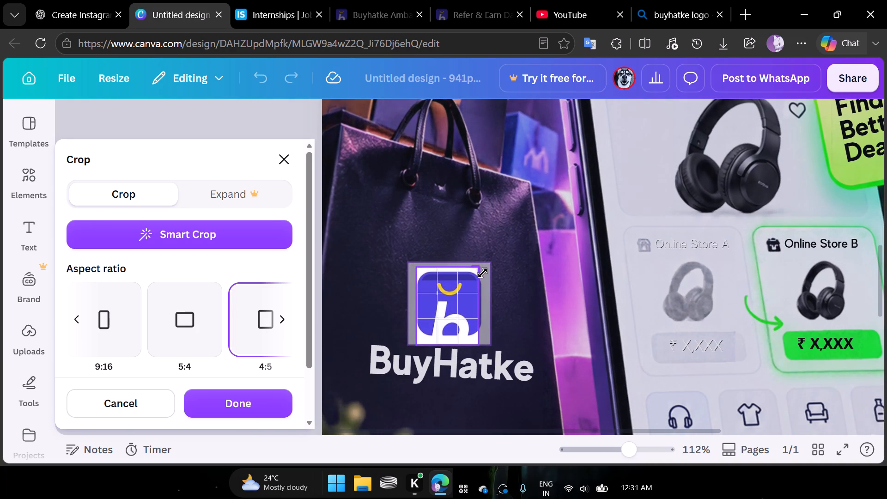
left_click_drag(482, 273, 480, 278)
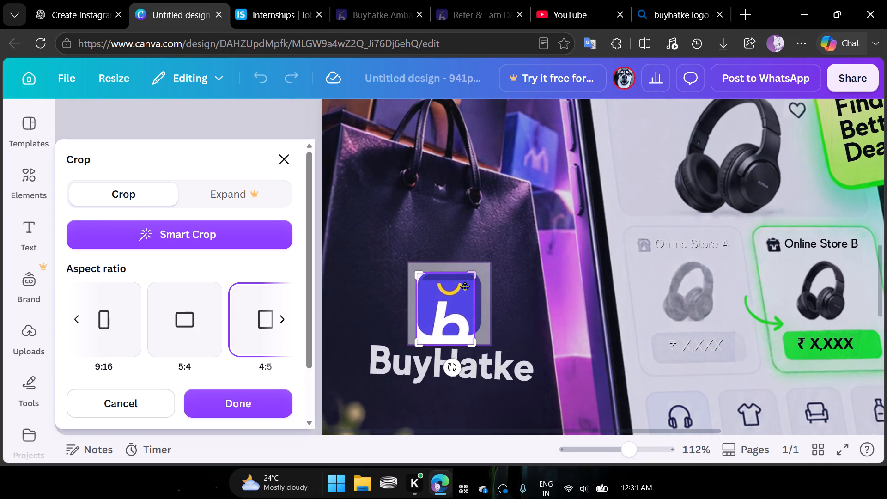
left_click(445, 309)
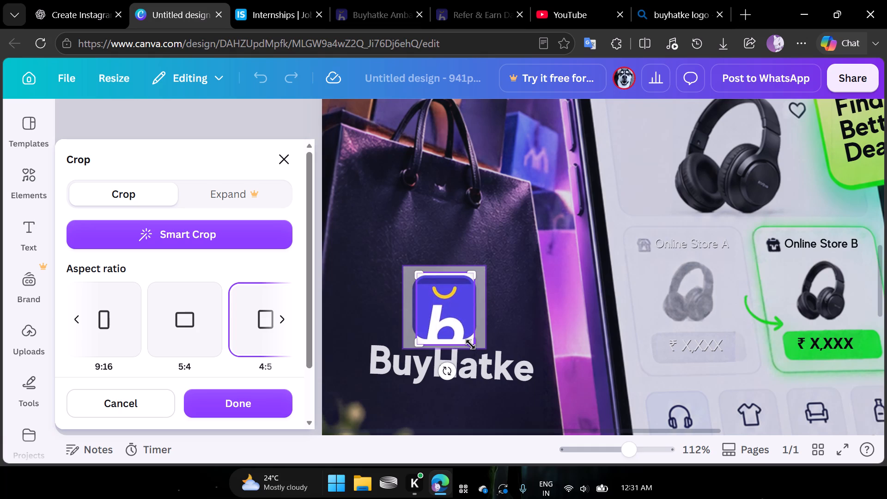
left_click_drag(471, 344, 463, 338)
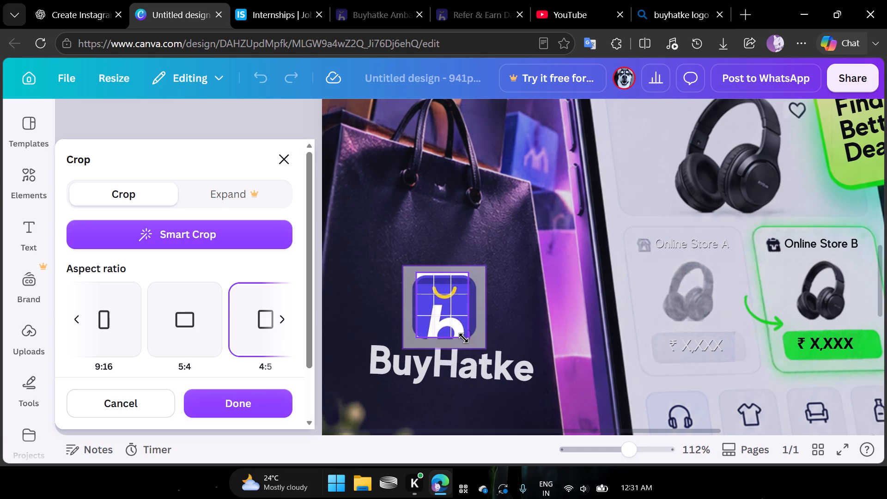
left_click_drag(463, 338, 464, 339)
Reposition the black shopping bag's logo inside its crop frame, tighten the frame's corners within the purple icon, and apply the crop.
left_click_drag(438, 304, 438, 304)
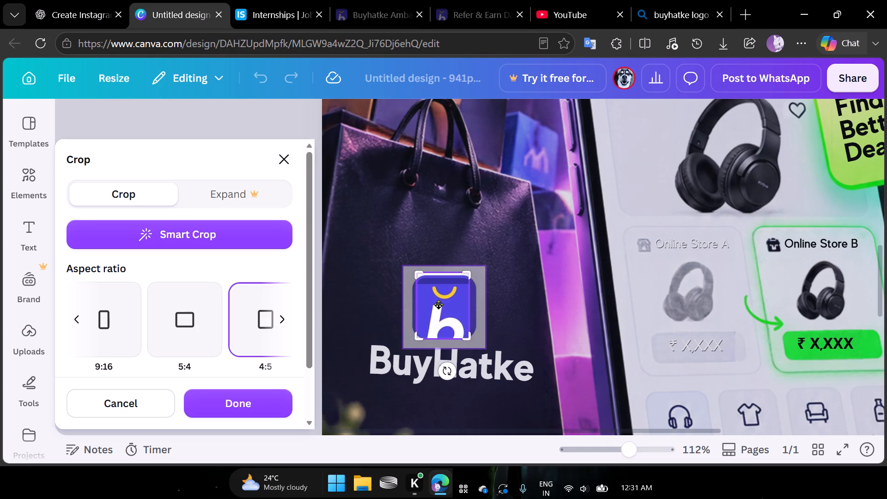
left_click_drag(438, 304, 443, 306)
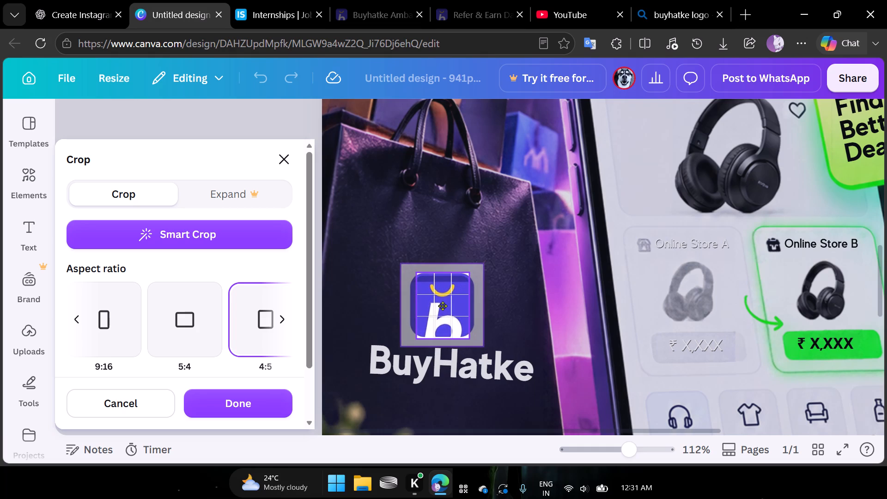
left_click_drag(443, 306, 443, 306)
left_click(468, 338)
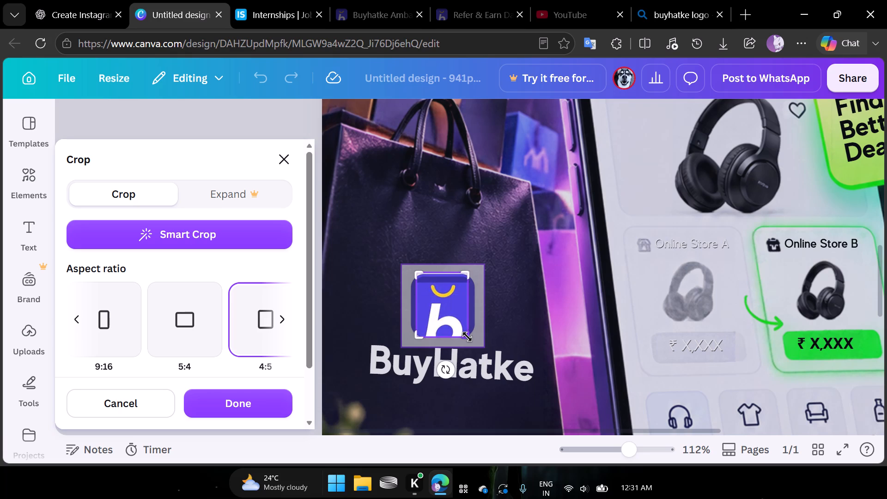
left_click_drag(445, 315, 437, 317)
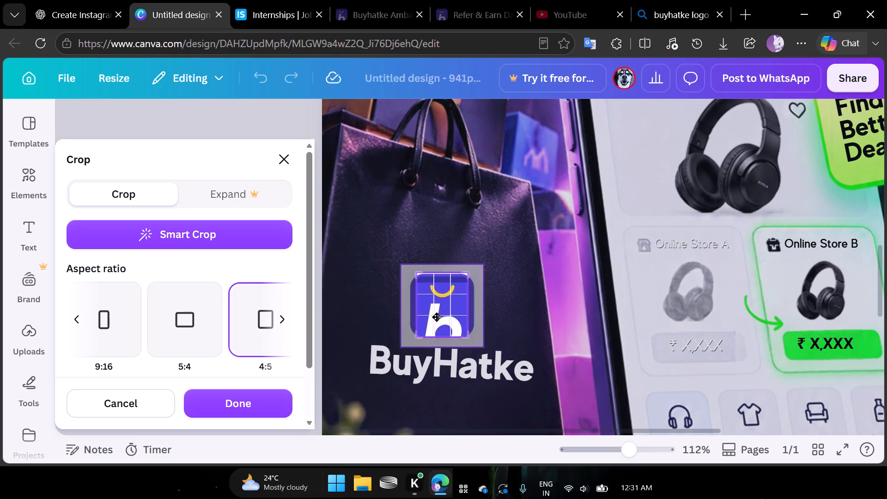
left_click_drag(437, 317, 438, 316)
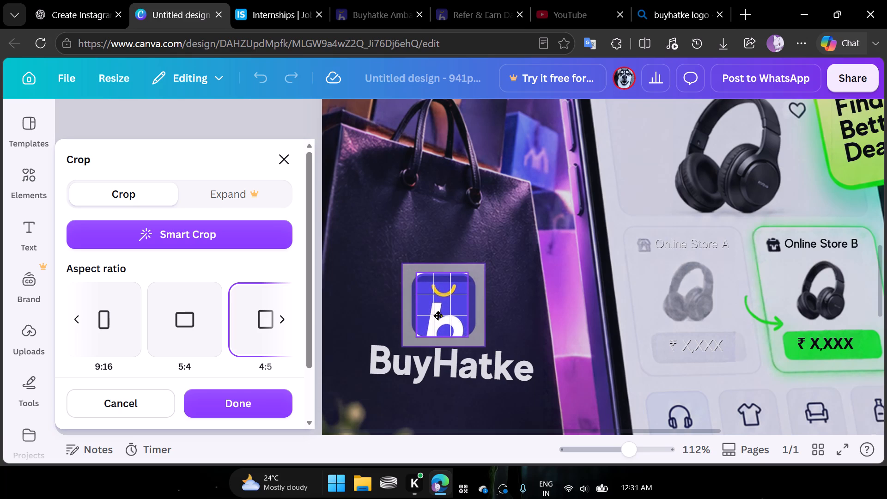
left_click_drag(438, 316, 439, 316)
left_click(417, 274)
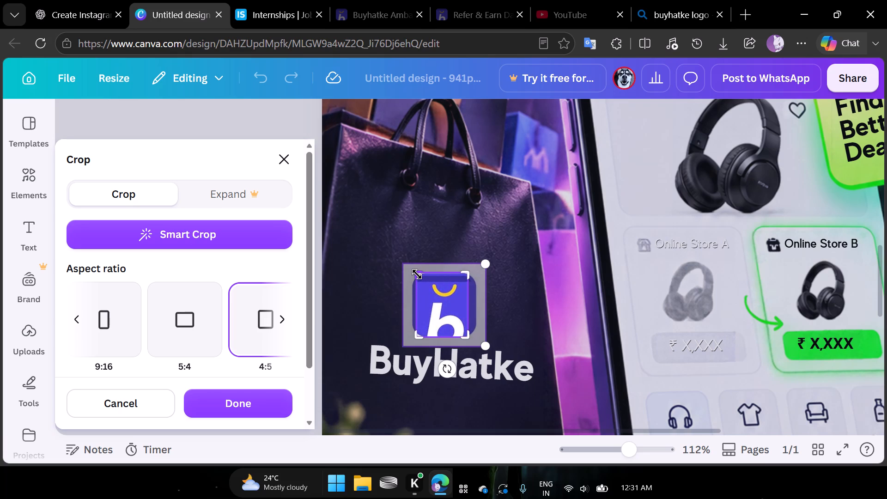
left_click(419, 338)
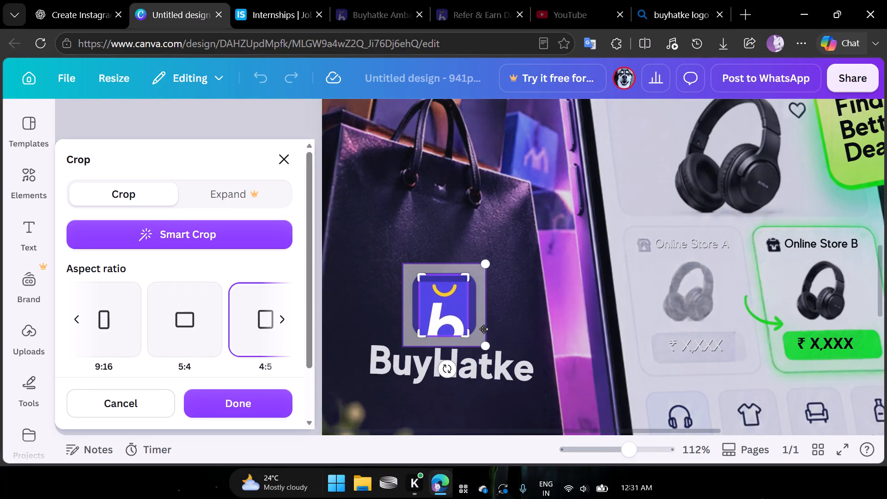
left_click(245, 406)
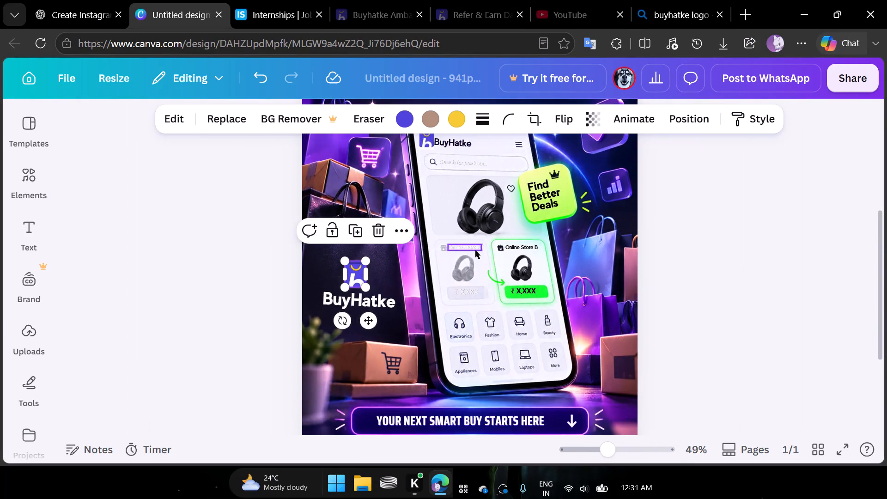
left_click(638, 302)
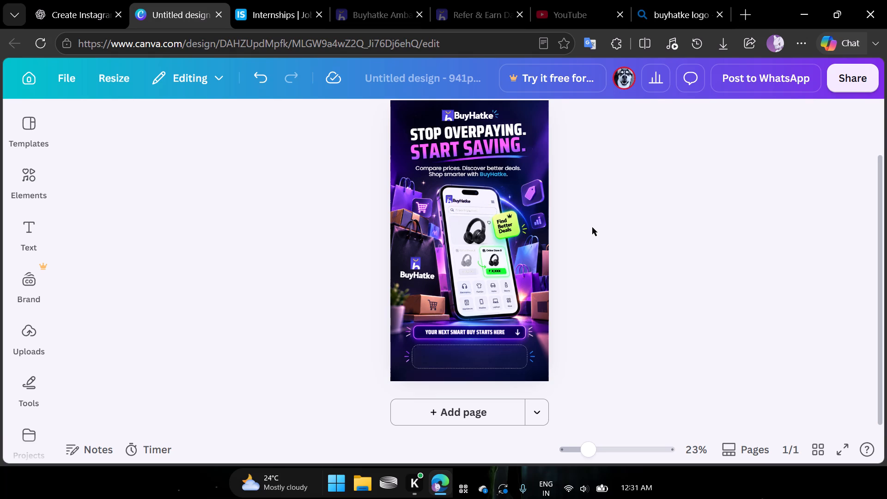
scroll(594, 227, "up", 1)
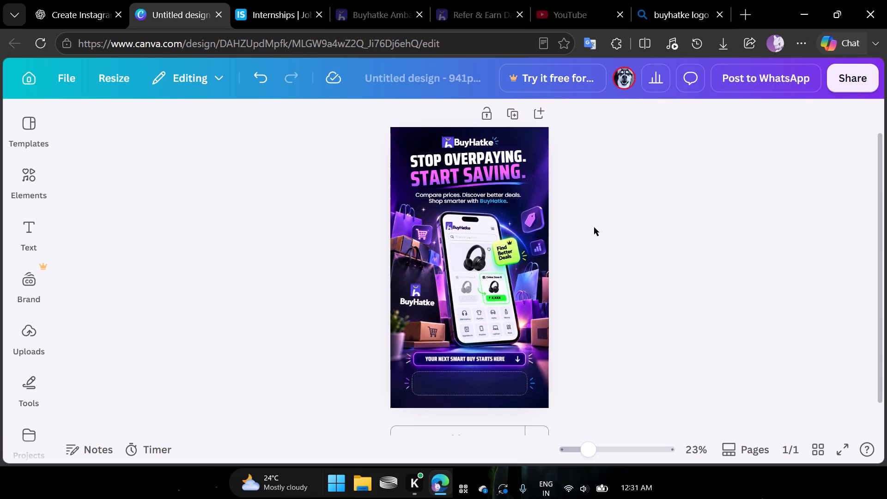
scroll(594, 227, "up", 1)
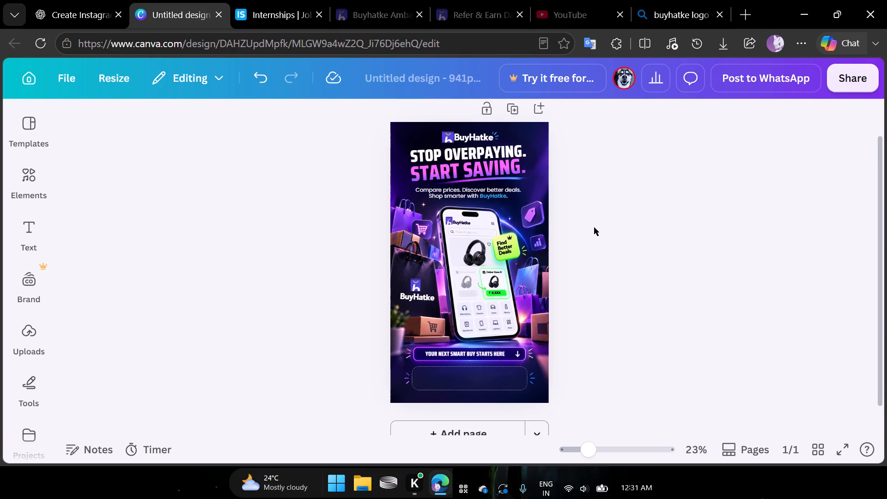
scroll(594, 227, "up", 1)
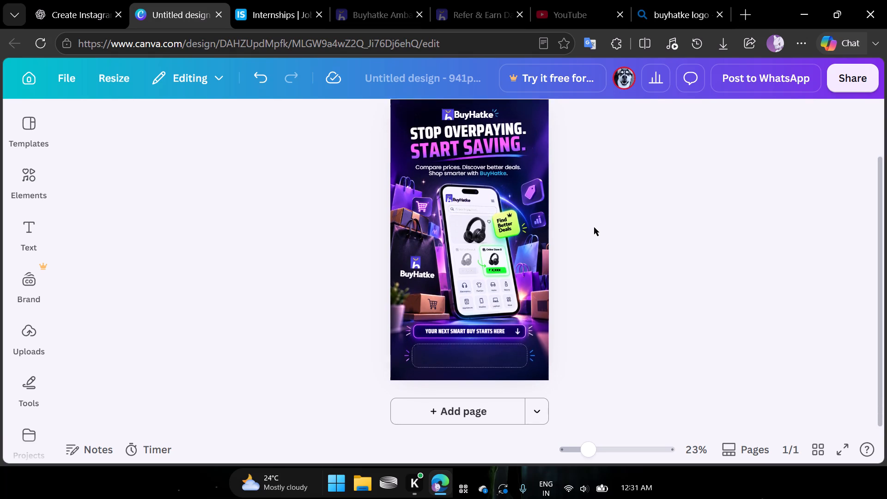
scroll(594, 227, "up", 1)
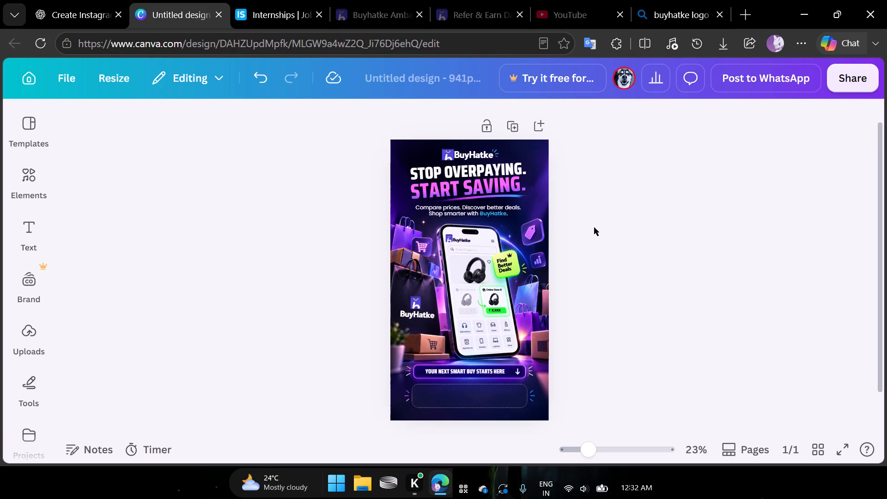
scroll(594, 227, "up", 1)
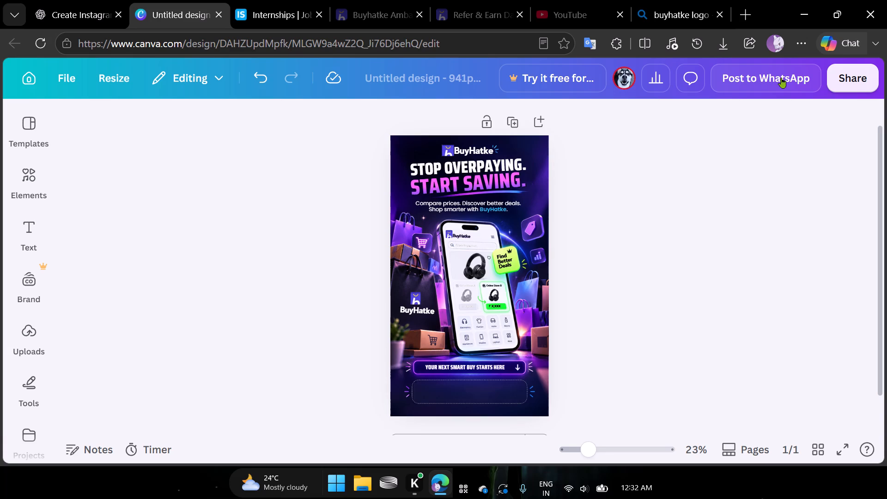
Check the design's sharing options and bring up the WhatsApp posting option, leaving both without sharing anything.
left_click(866, 73)
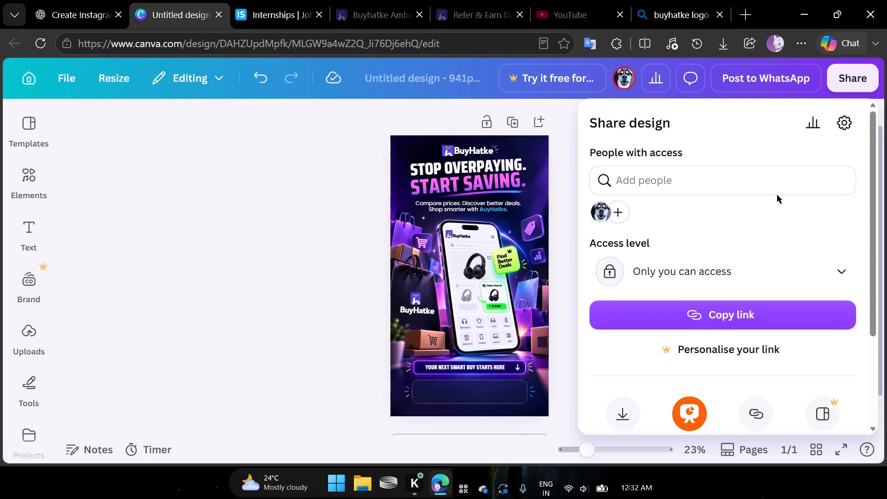
left_click(840, 79)
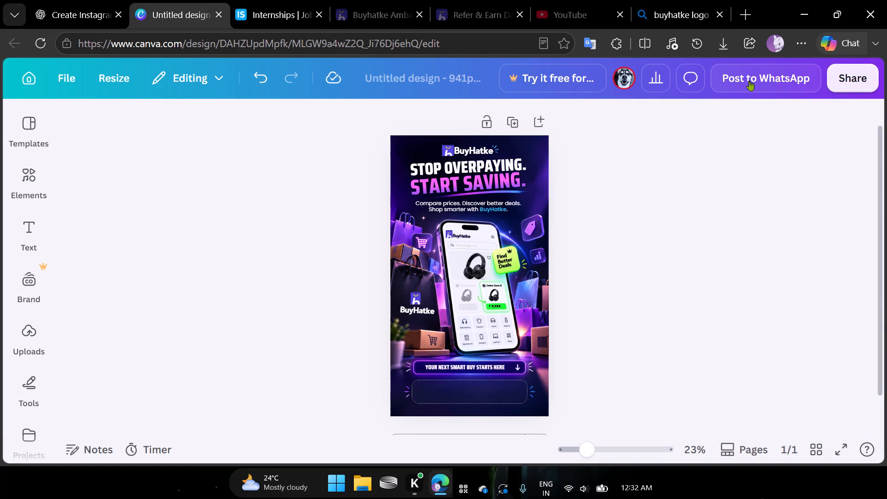
left_click(749, 80)
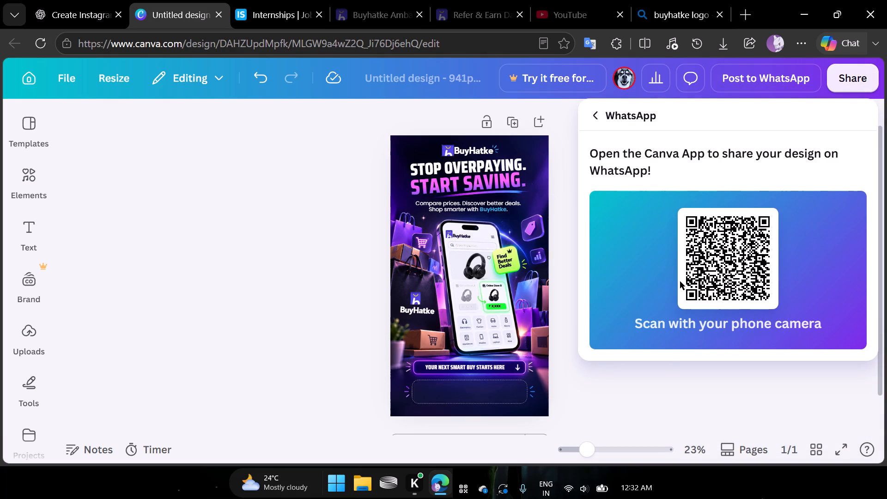
left_click(661, 389)
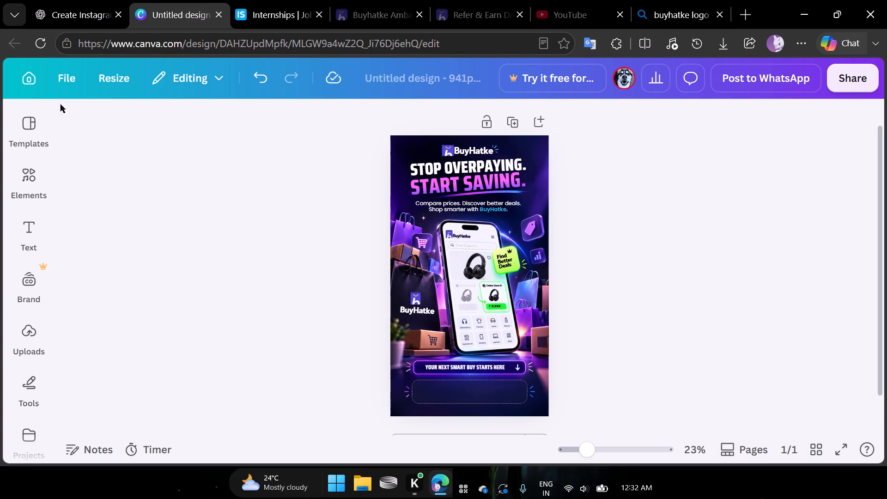
Save the edited ad design.
left_click(61, 79)
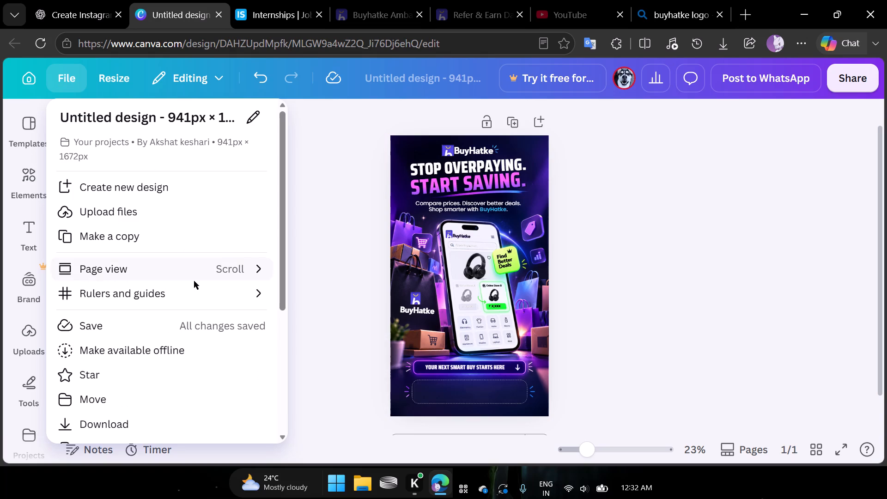
left_click(207, 319)
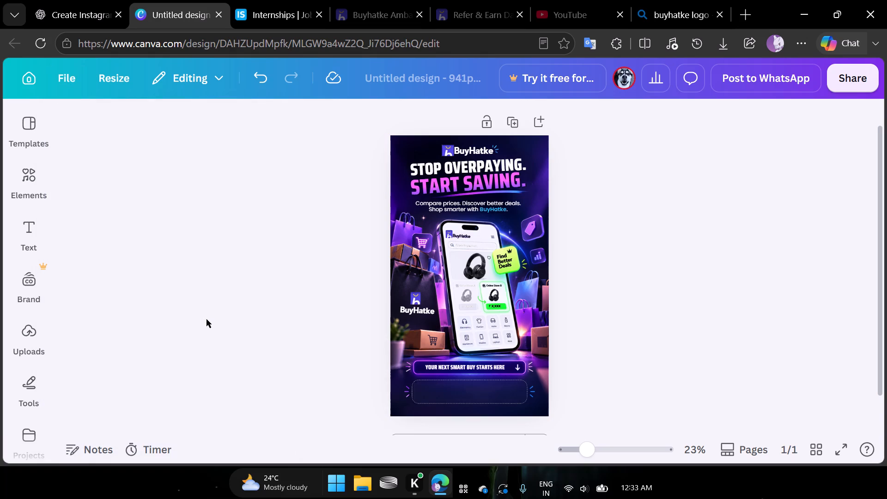
Download the edited ad design with JPG as the file type.
left_click(73, 80)
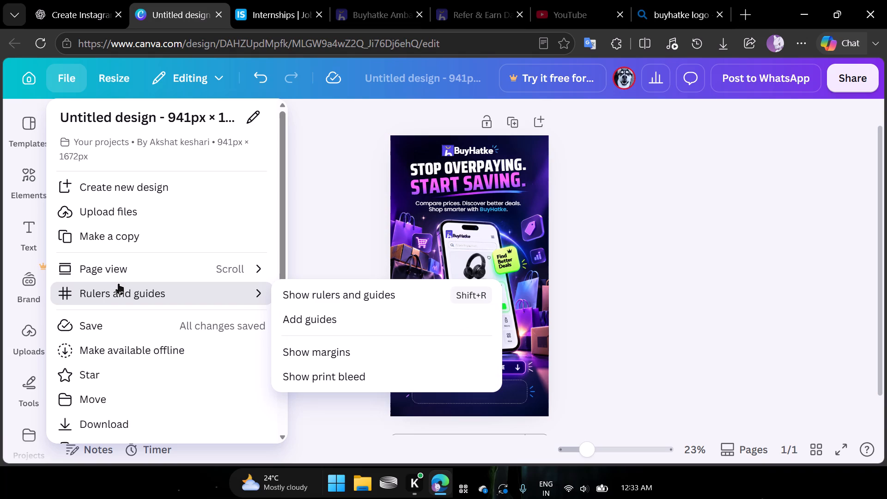
scroll(122, 320, "down", 2)
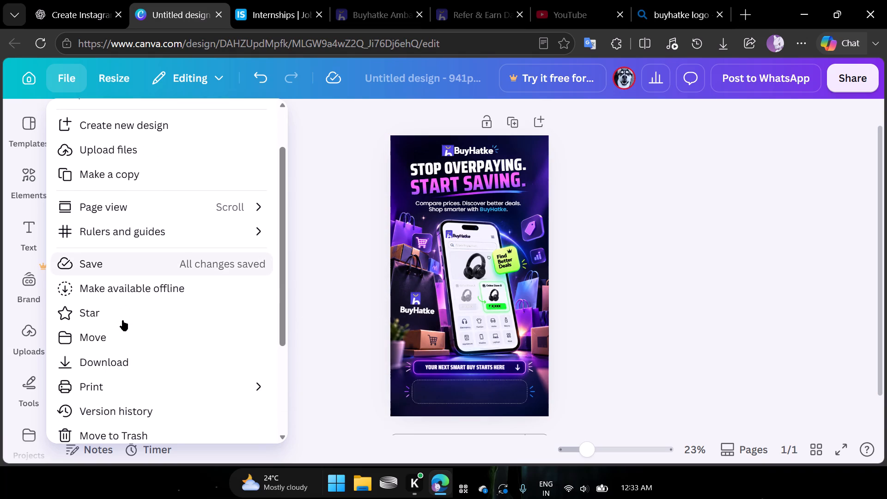
scroll(122, 320, "down", 2)
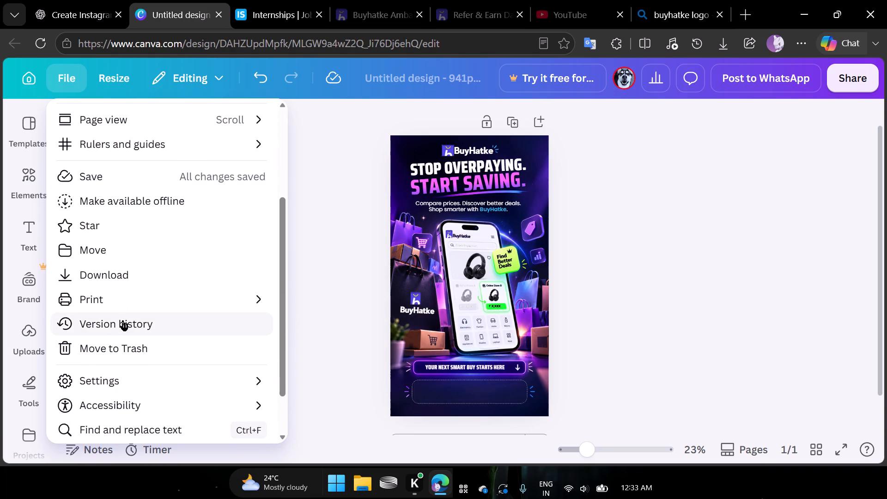
left_click(190, 265)
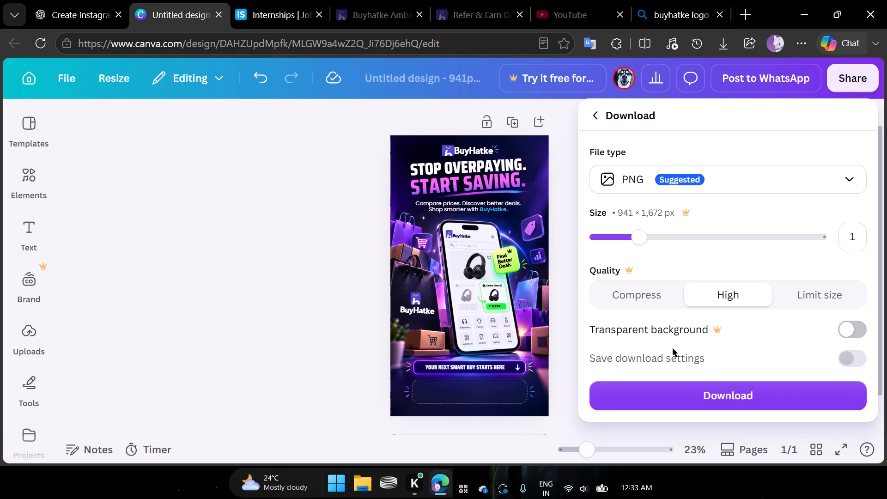
scroll(691, 325, "down", 2)
scroll(718, 257, "up", 5)
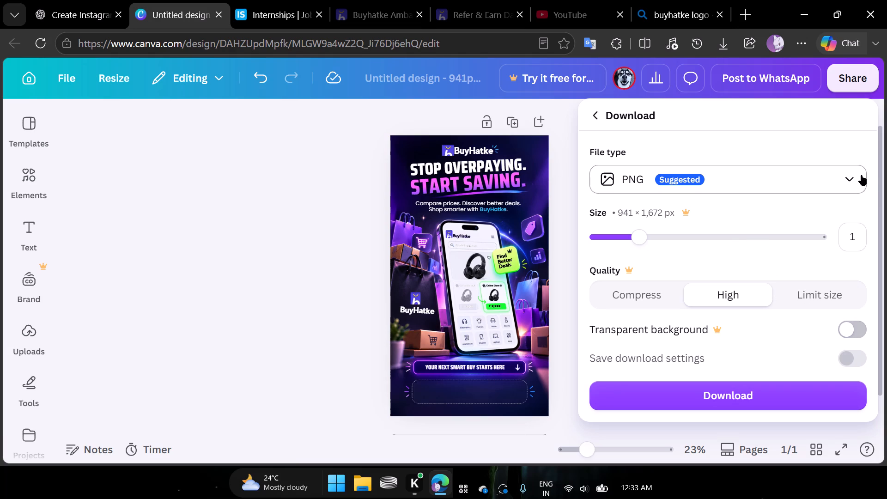
left_click(861, 175)
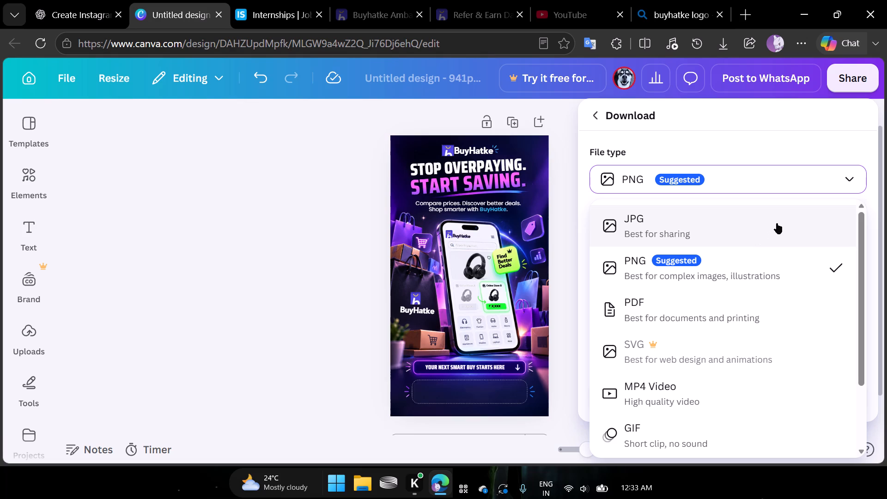
left_click(798, 239)
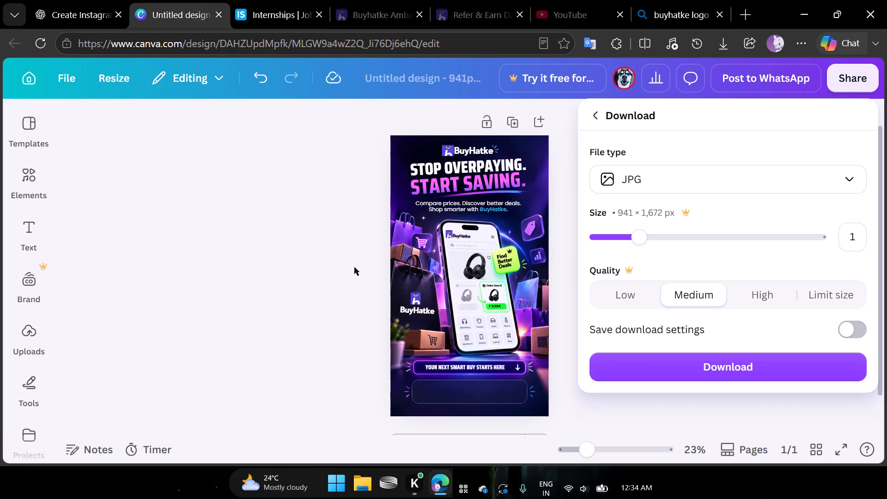
Start the download of the finished BuyHatke poster as a JPG with the current size and quality settings.
left_click(738, 360)
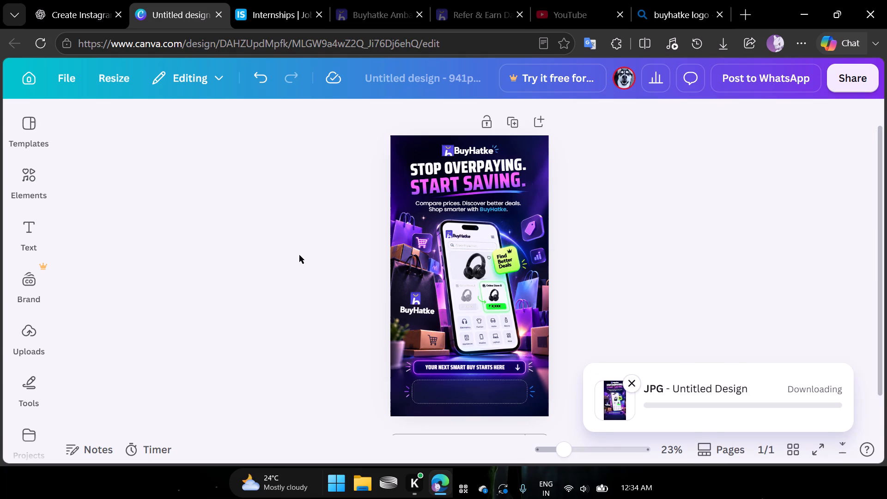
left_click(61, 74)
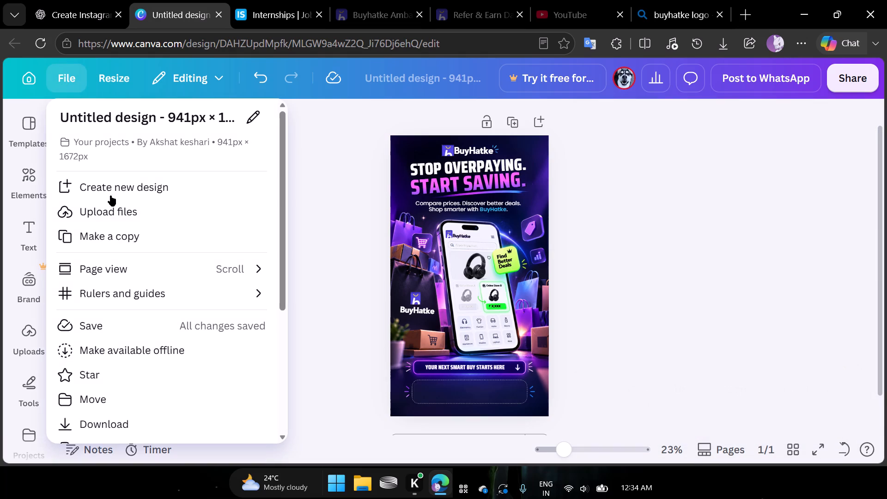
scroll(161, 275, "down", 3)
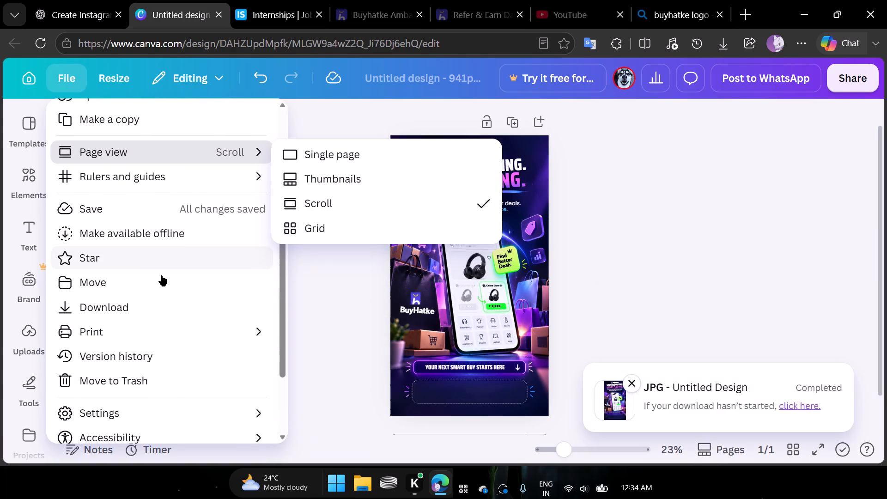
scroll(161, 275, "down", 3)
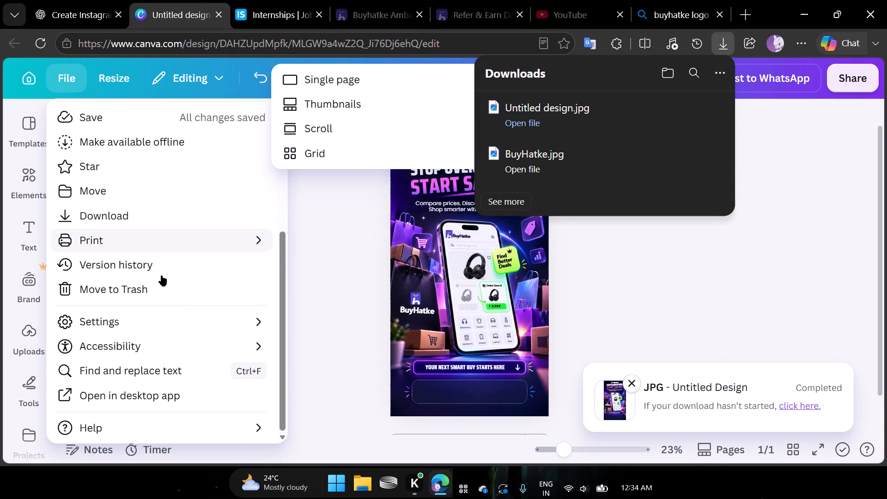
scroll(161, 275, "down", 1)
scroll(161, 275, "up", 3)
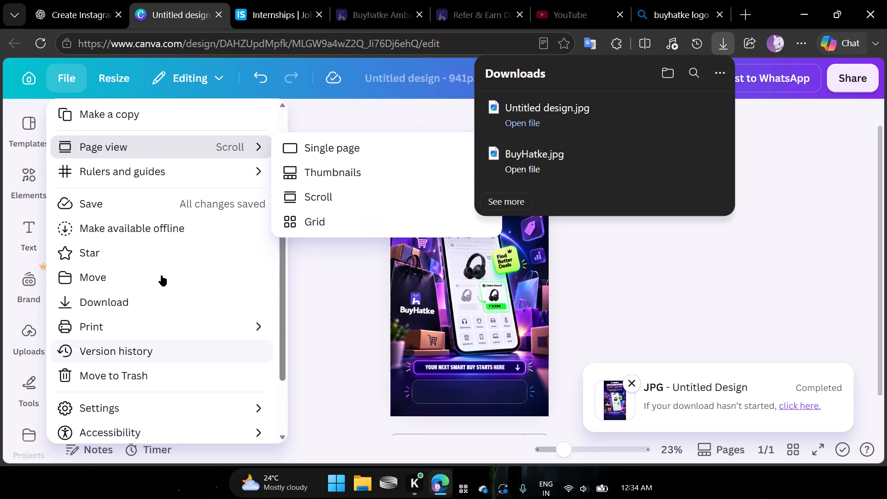